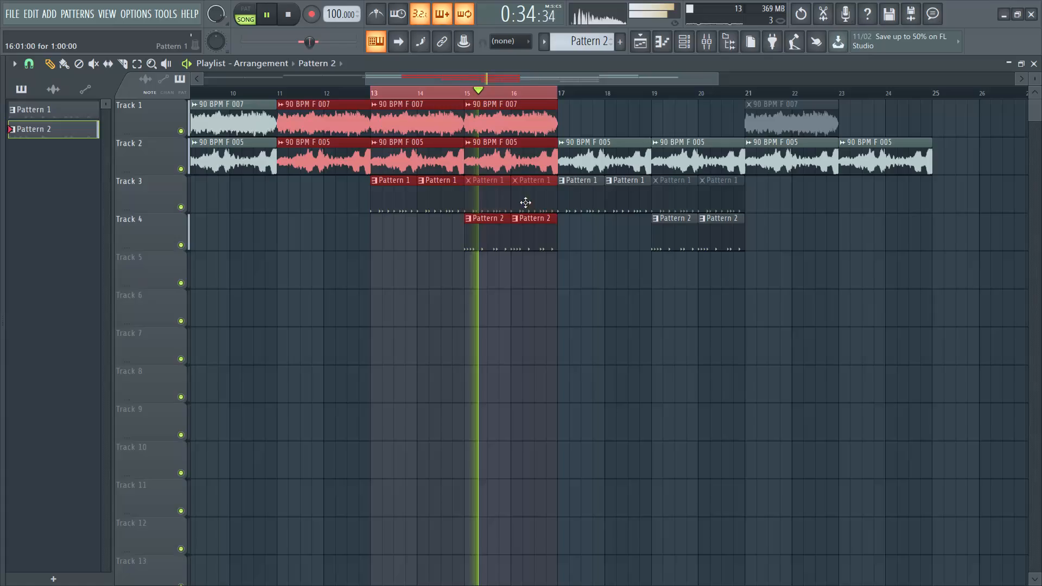
Open the channel rack and look through the zaytoven_sound_pack and TM88 Nightmare Drum Kit folders for sounds.
click(82, 315)
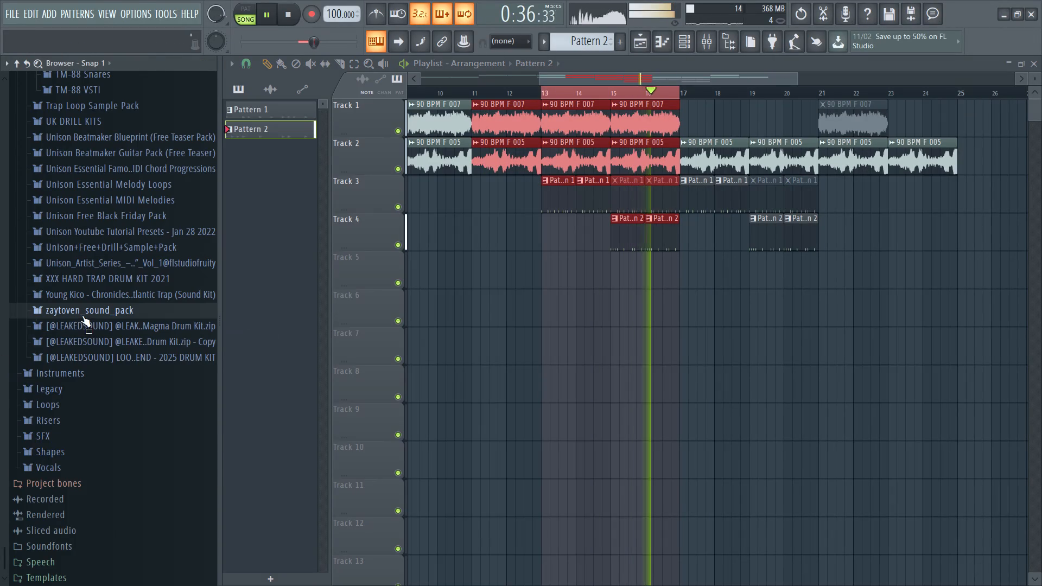
click(85, 358)
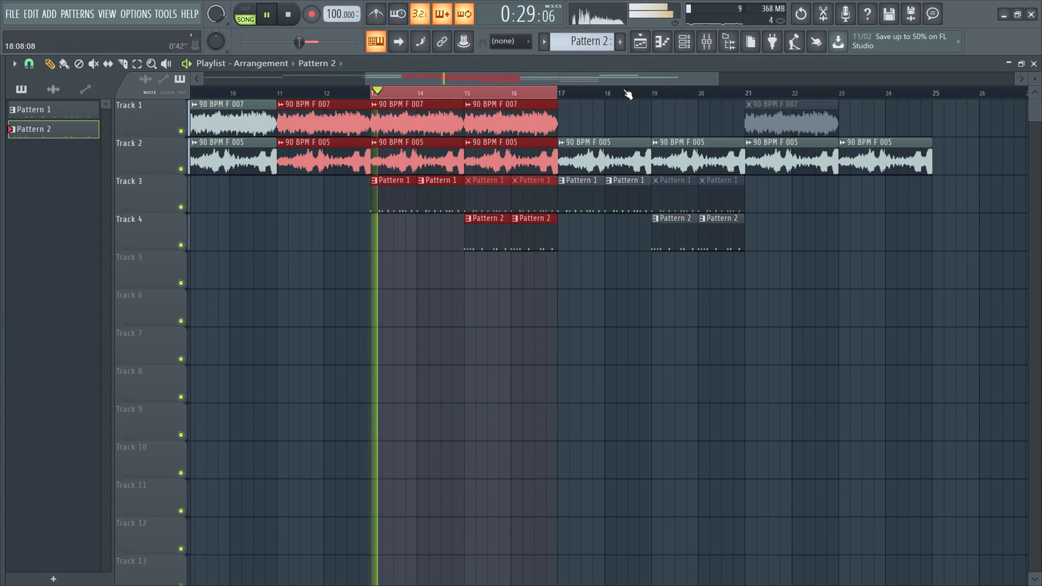
click(687, 43)
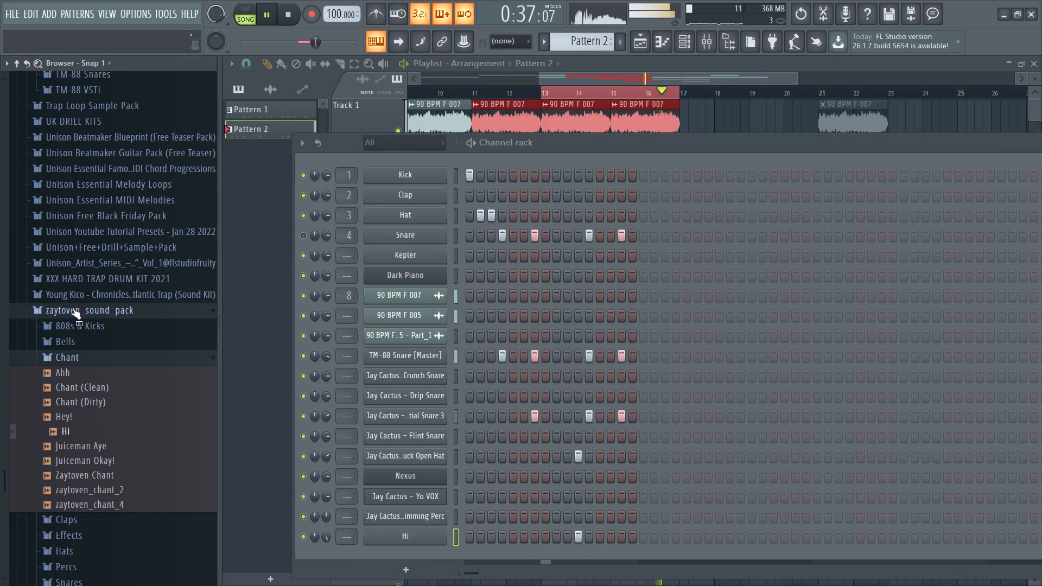
click(72, 308)
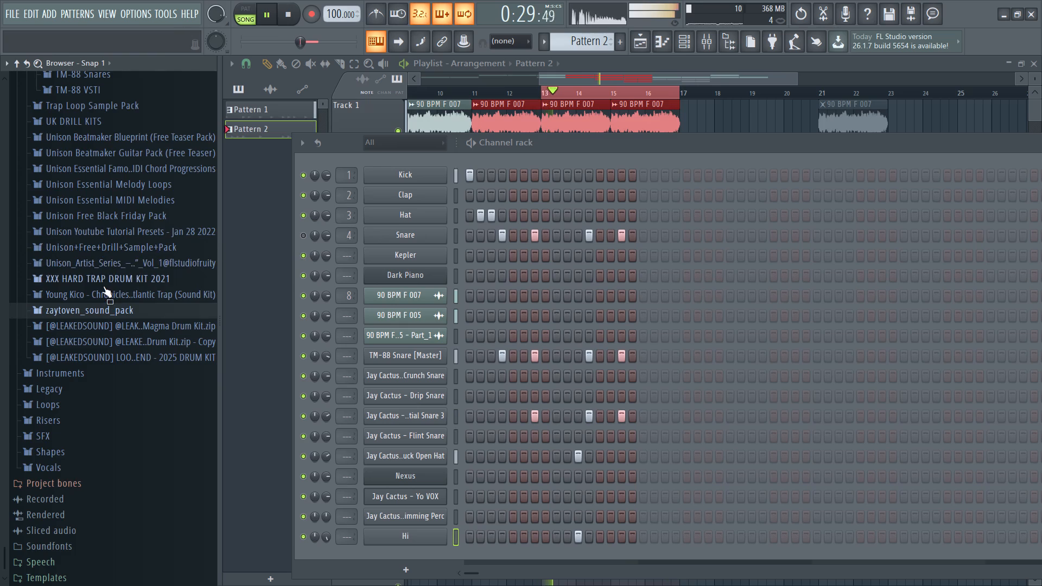
scroll(103, 286, up, 2)
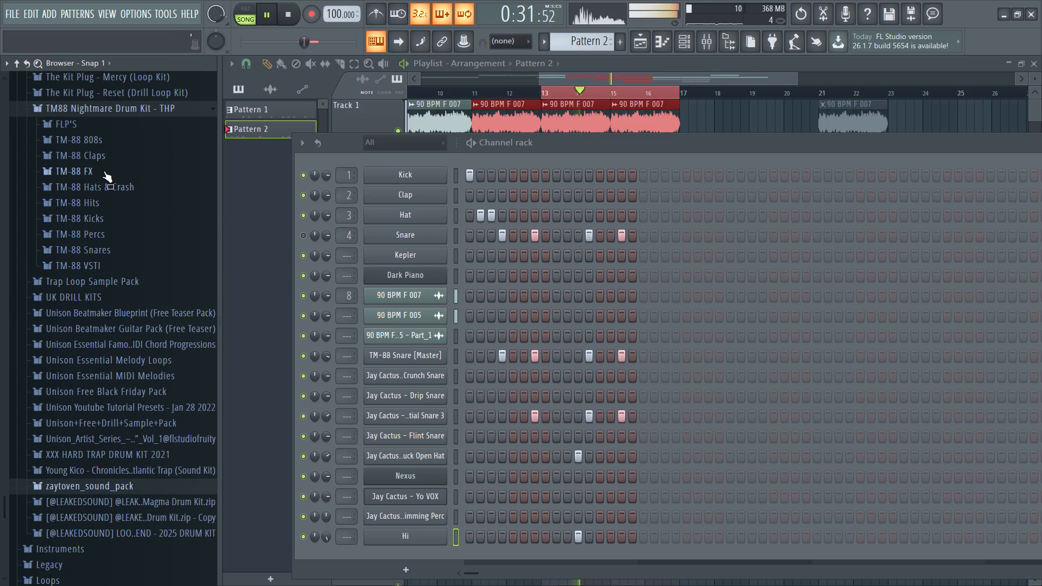
click(96, 144)
click(103, 140)
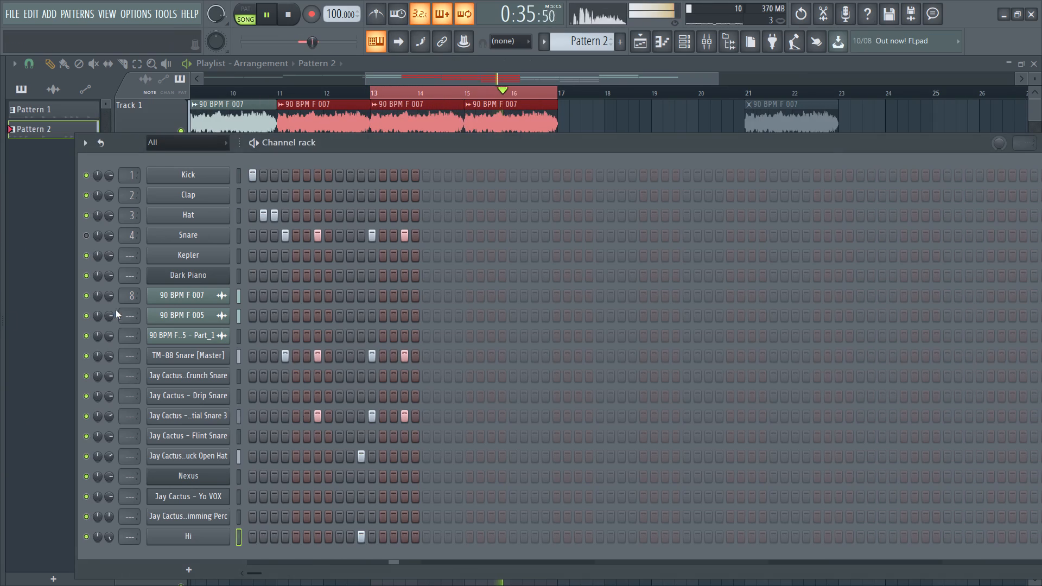
scroll(104, 285, up, 2)
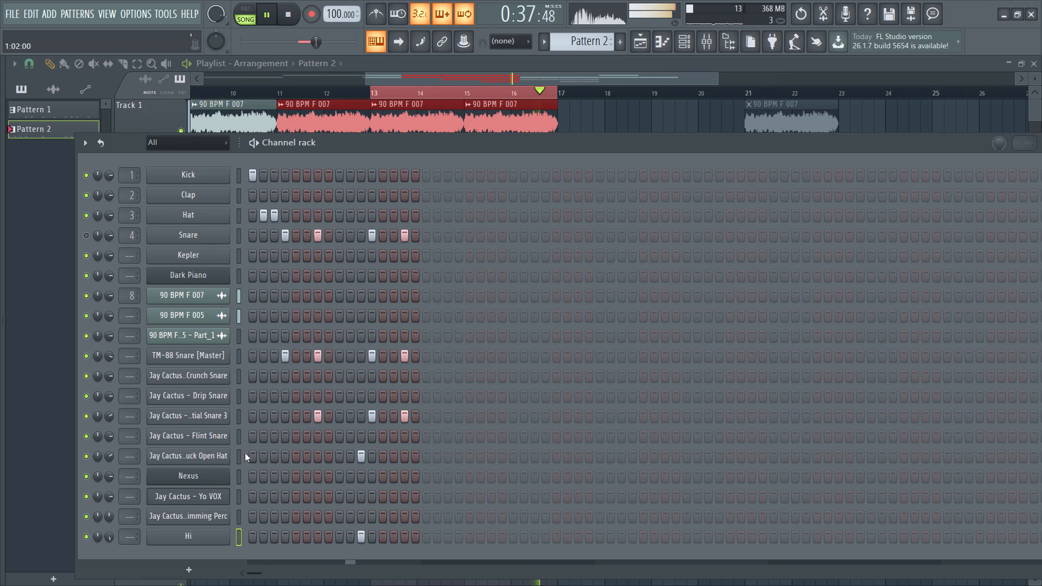
Open the Nexus channel and load the Sqeeze preset from its Bass folder.
click(193, 481)
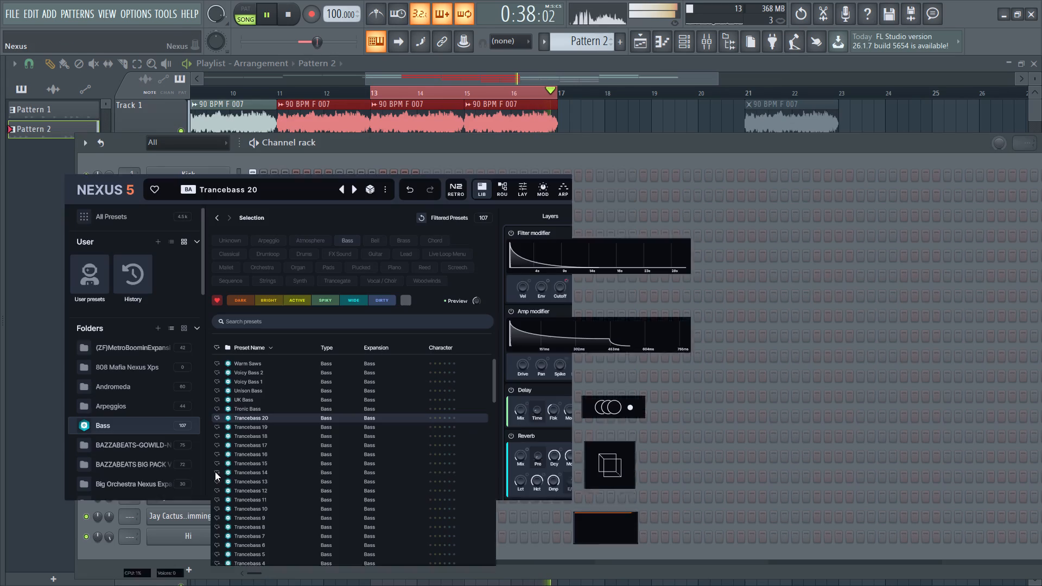
scroll(286, 412, down, 5)
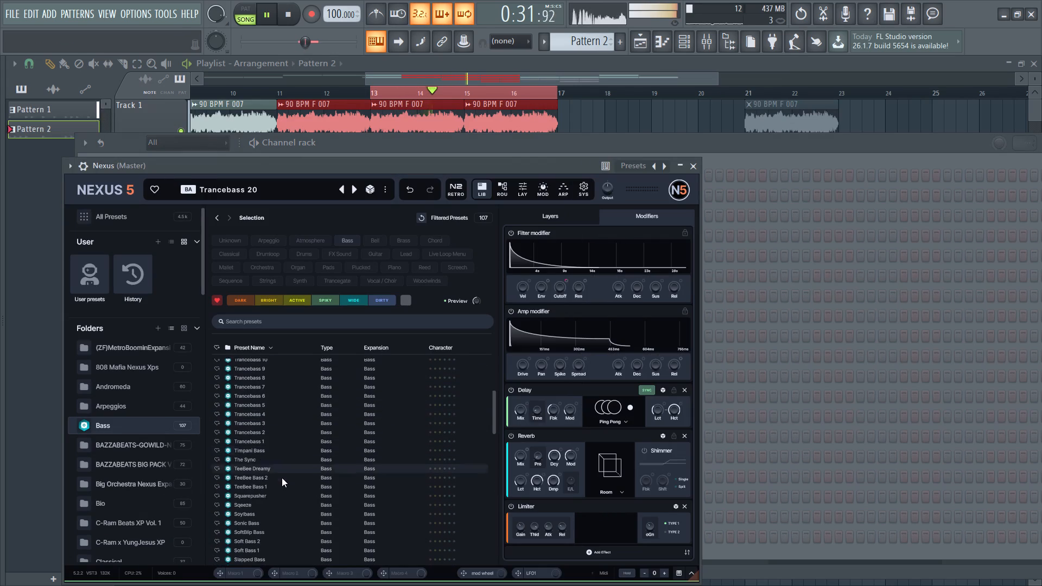
scroll(280, 479, down, 1)
double_click(258, 476)
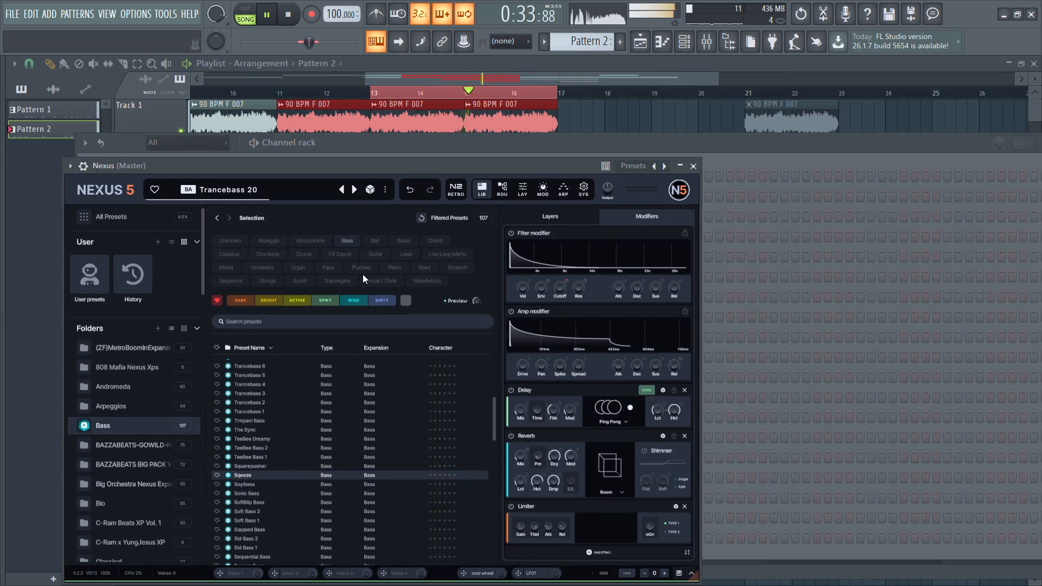
Open the Nexus piano roll and audition keys around A4, G4, F4 and E4 against the playing song.
click(651, 45)
click(657, 43)
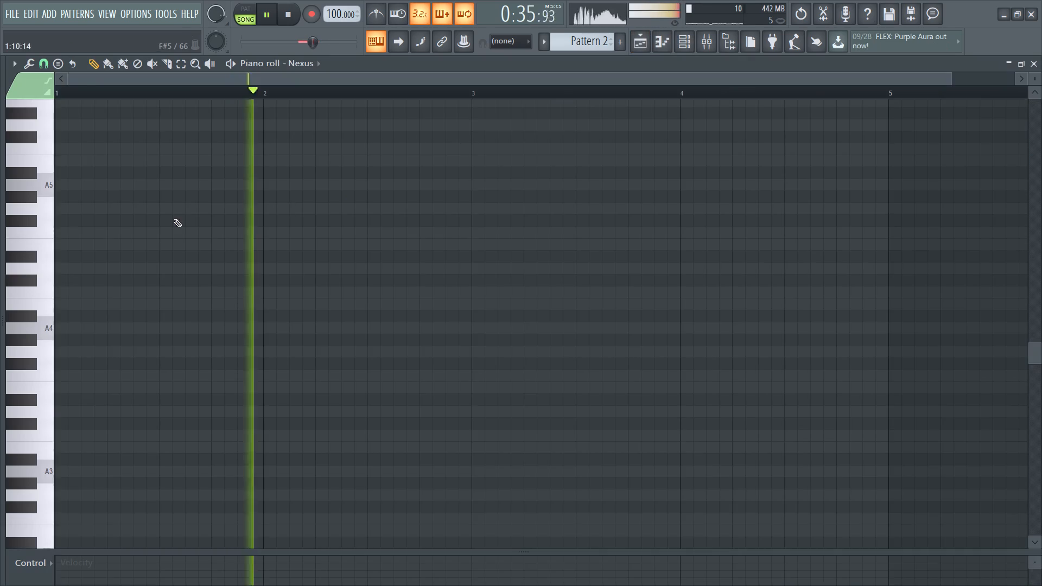
click(28, 325)
click(30, 282)
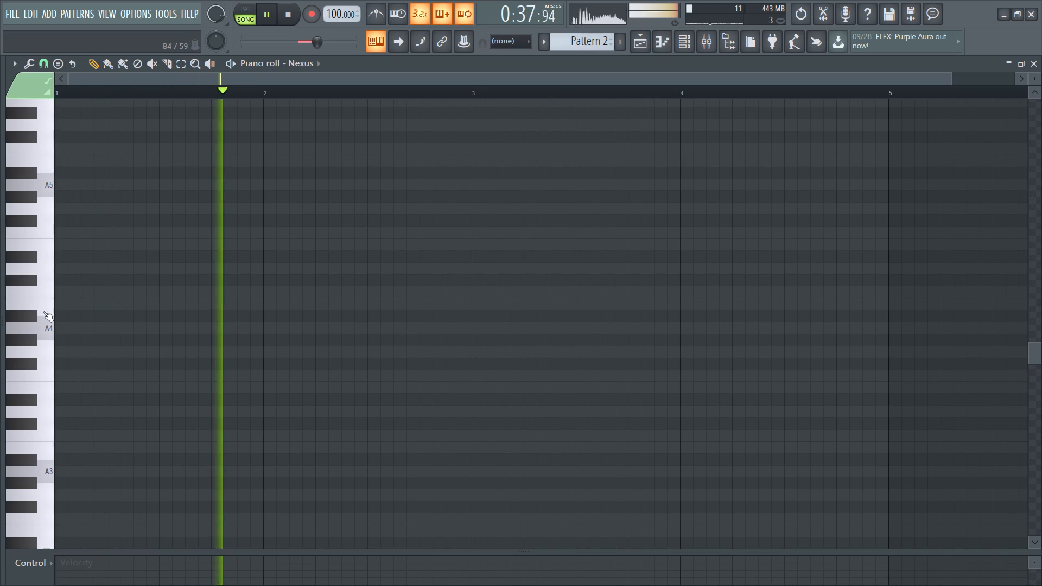
click(43, 311)
click(41, 356)
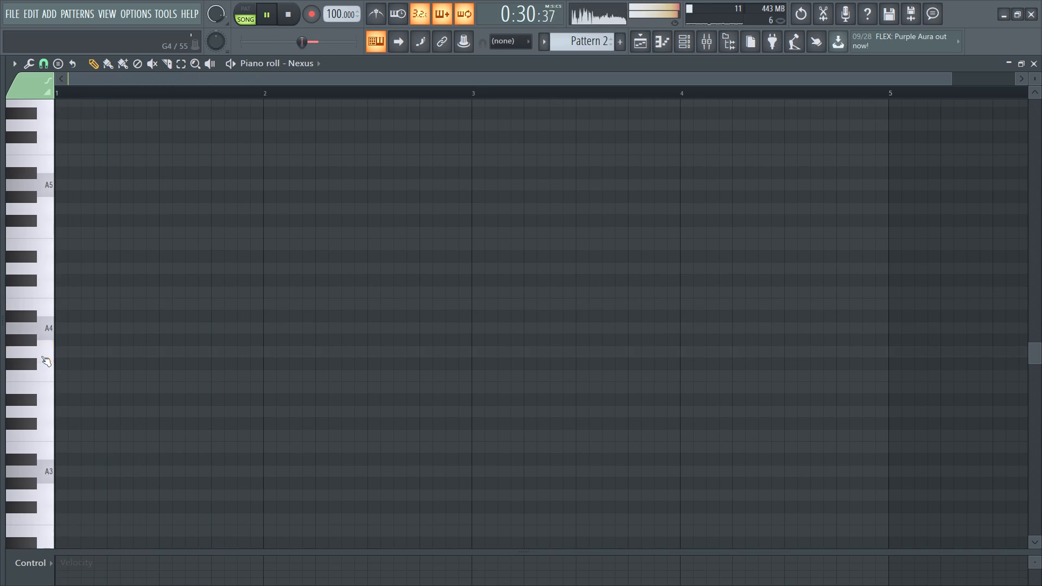
click(41, 356)
click(43, 375)
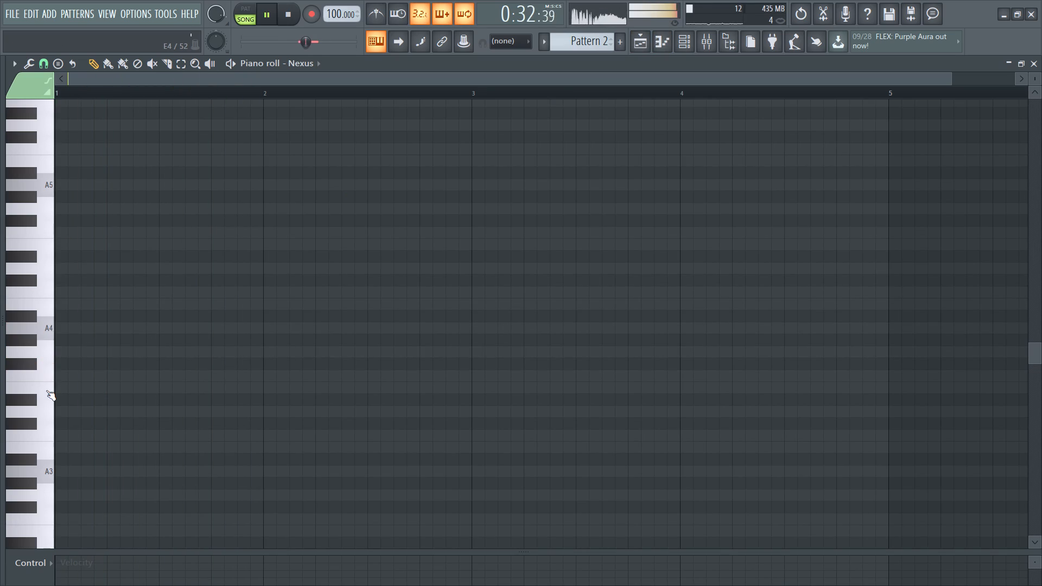
click(47, 391)
drag(44, 367, 48, 359)
click(679, 39)
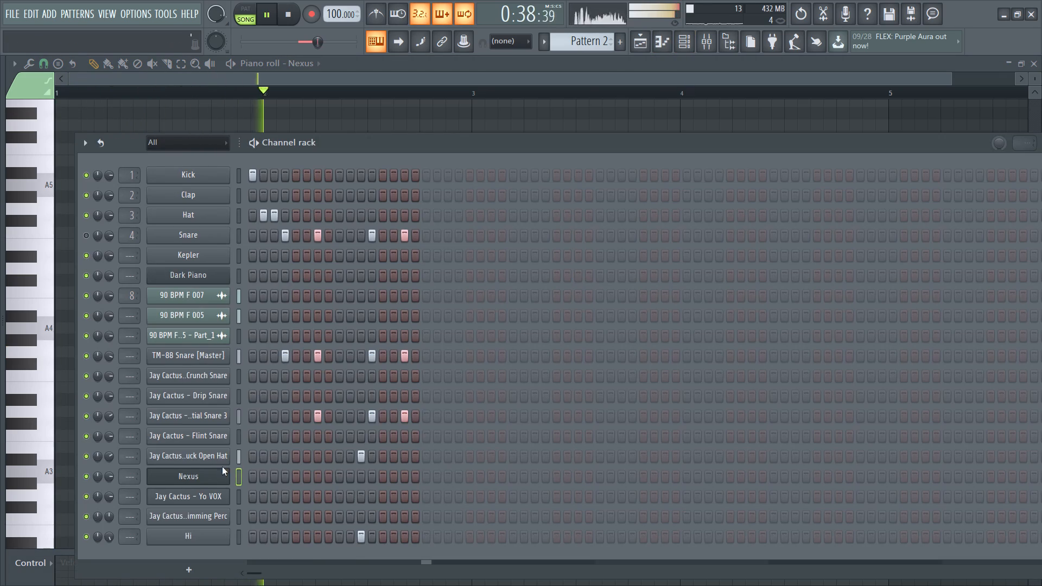
click(659, 42)
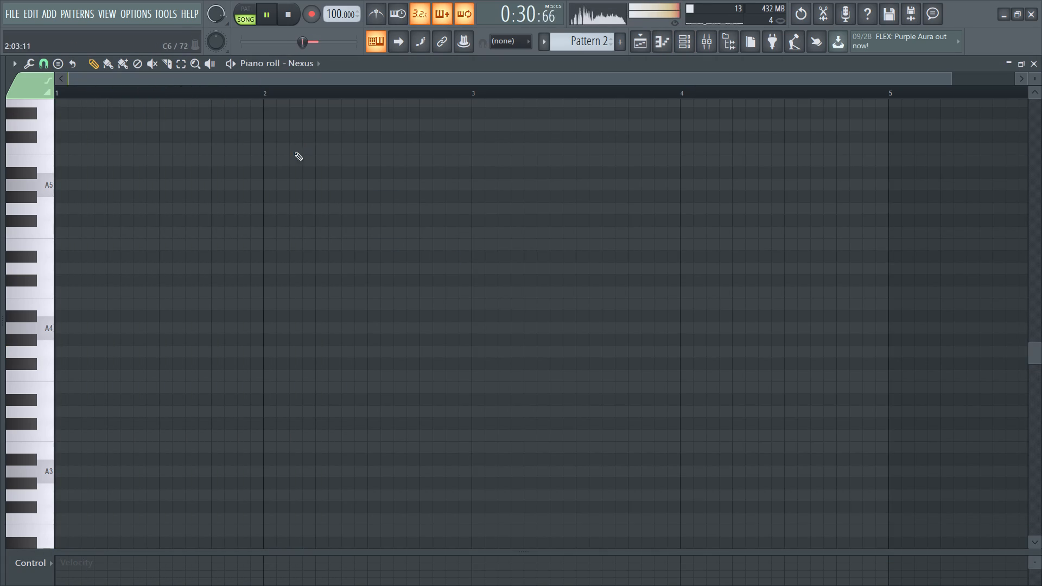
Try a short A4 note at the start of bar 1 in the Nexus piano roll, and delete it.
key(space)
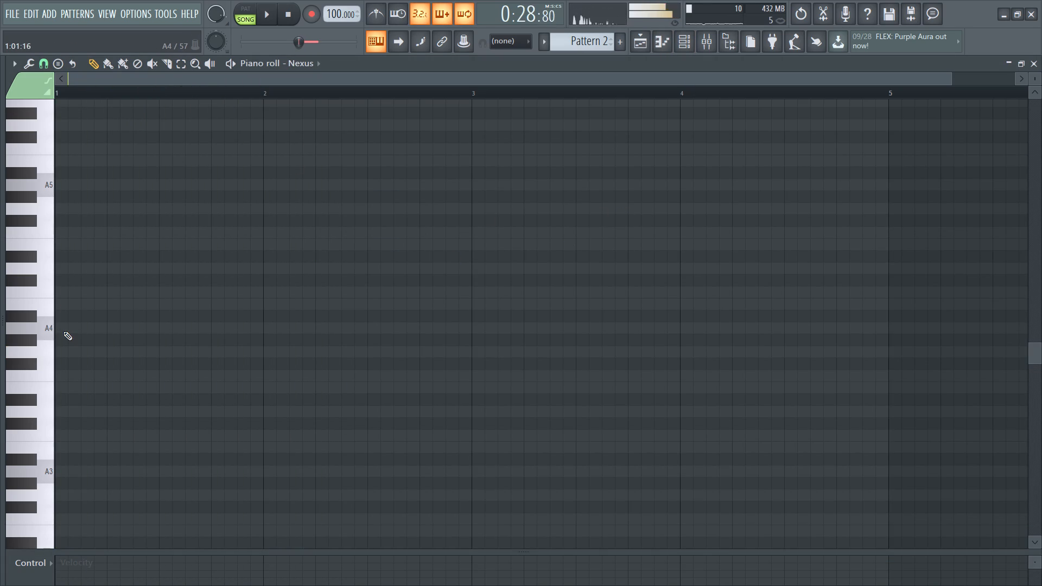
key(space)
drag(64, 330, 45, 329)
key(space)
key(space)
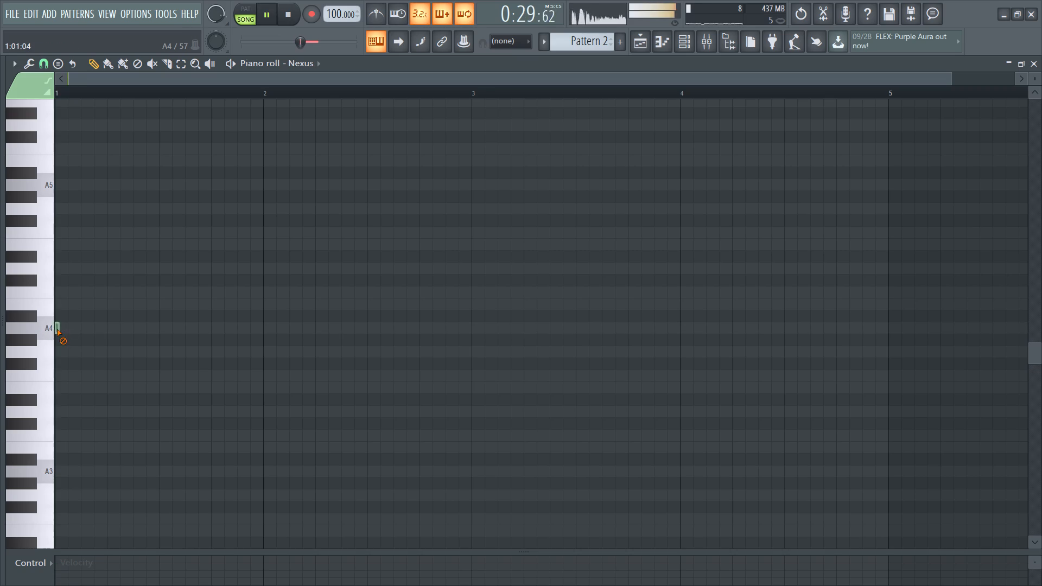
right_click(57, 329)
Stop playback and audition the Nexus keys A4, G4, F4 and E4 on their own.
key(space)
click(46, 331)
click(37, 359)
click(42, 378)
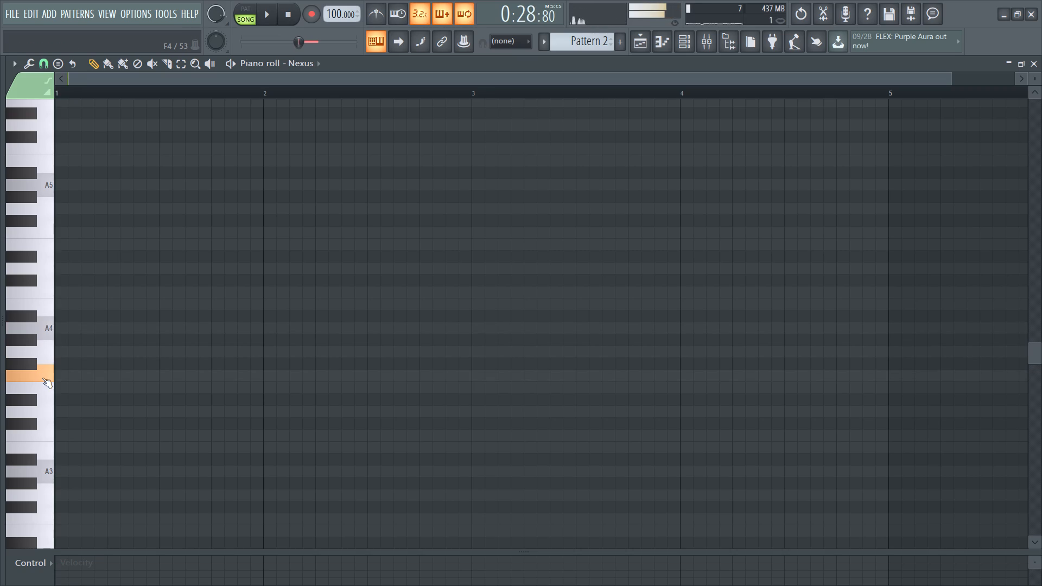
click(43, 390)
click(51, 351)
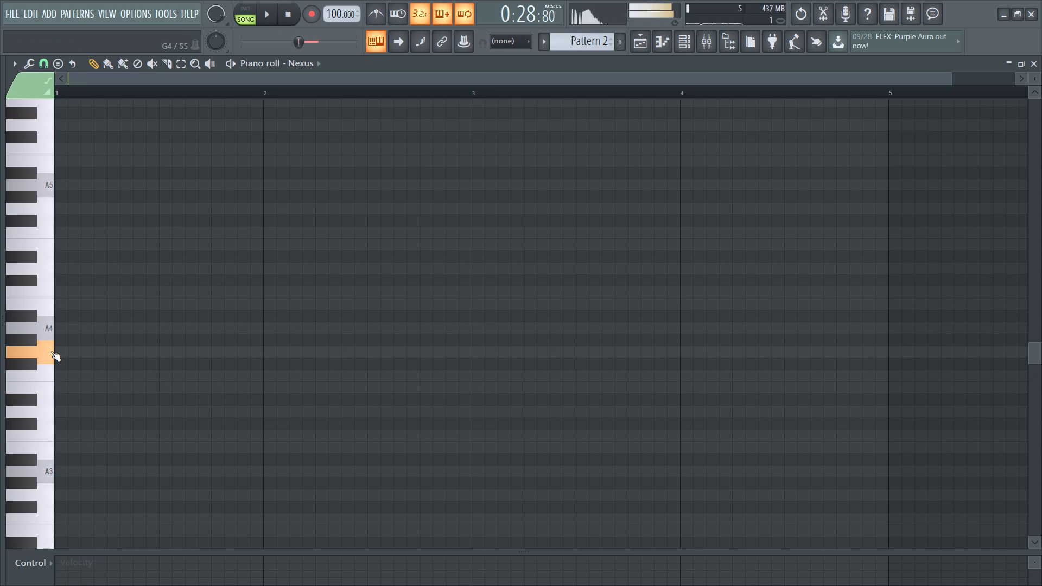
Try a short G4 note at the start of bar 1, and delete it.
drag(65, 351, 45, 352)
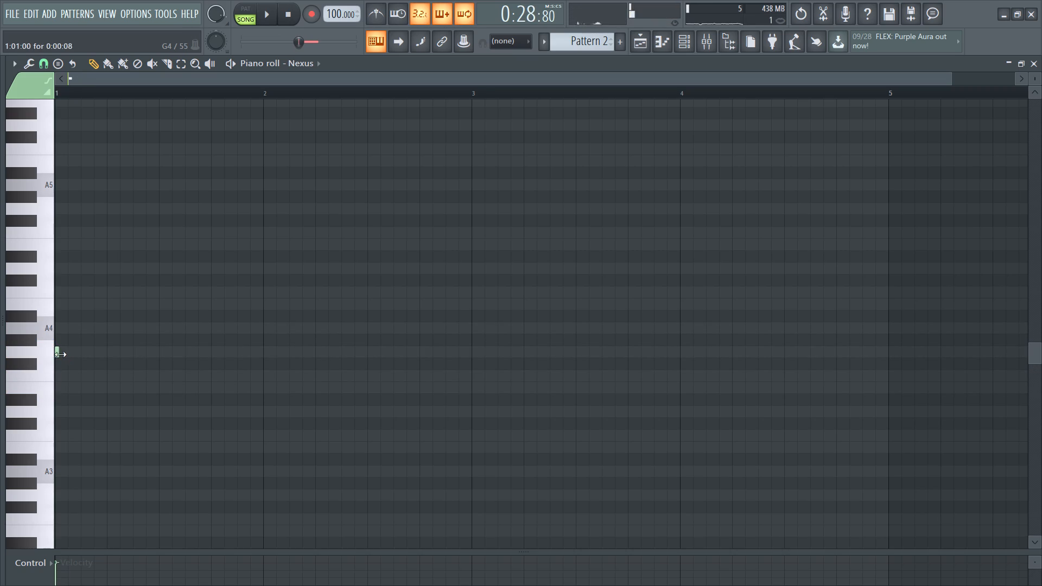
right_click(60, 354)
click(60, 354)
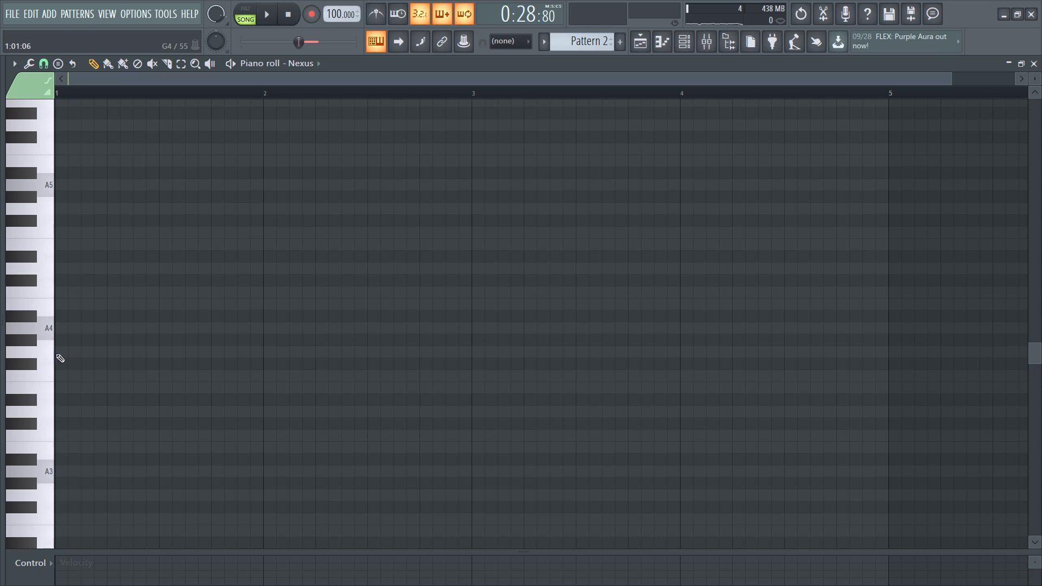
Save the project as UNO MOMENTO in the BEATS folder.
key(ctrl+s)
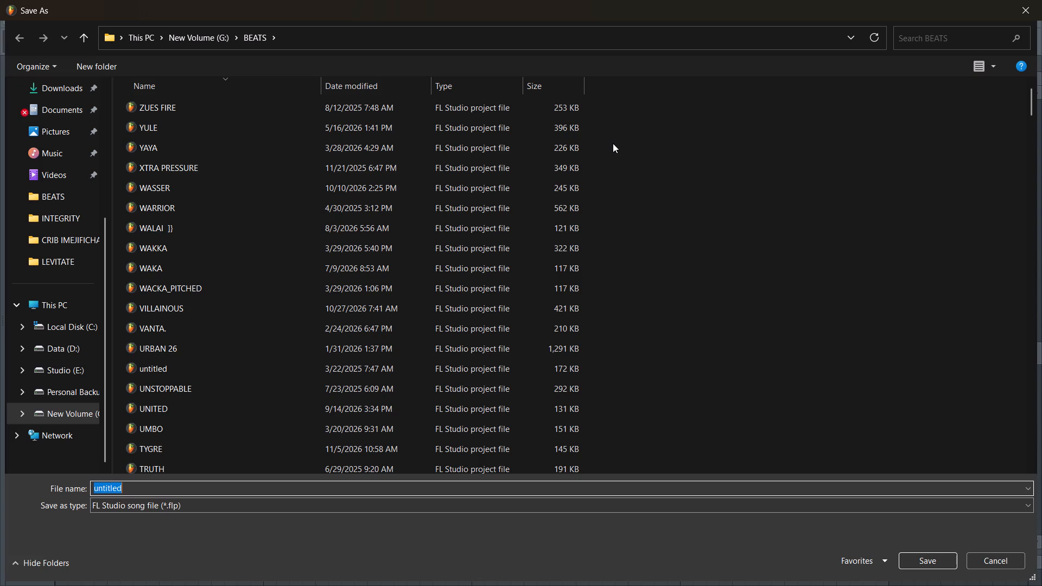
key(o)
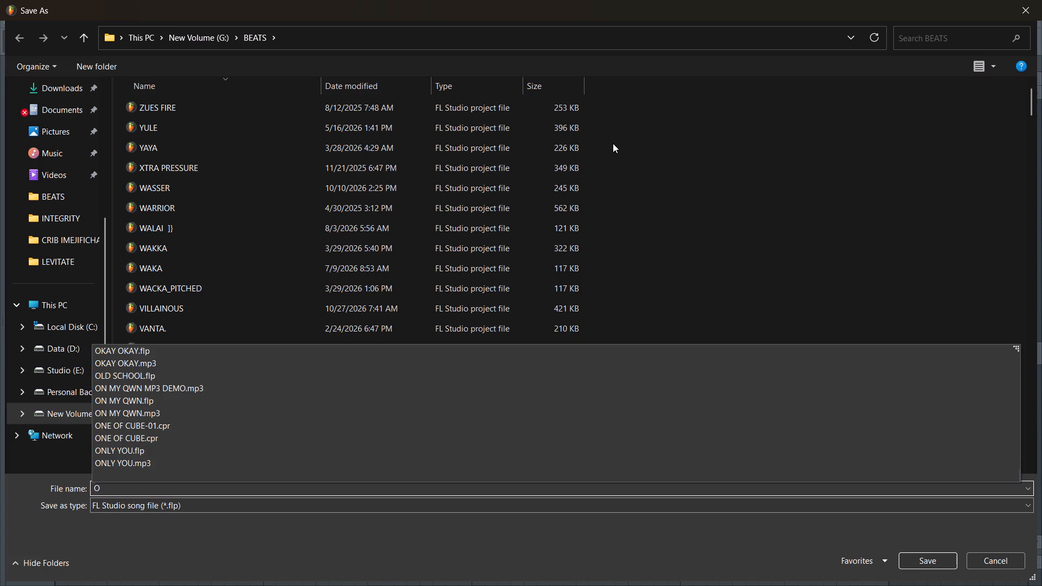
key(BackSpace)
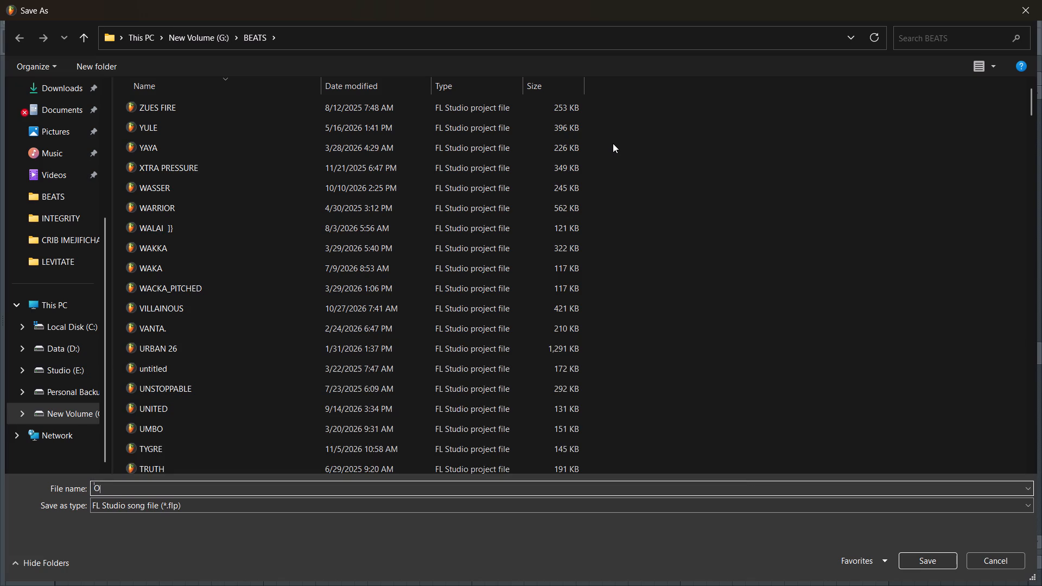
text(UNO MOMENTO)
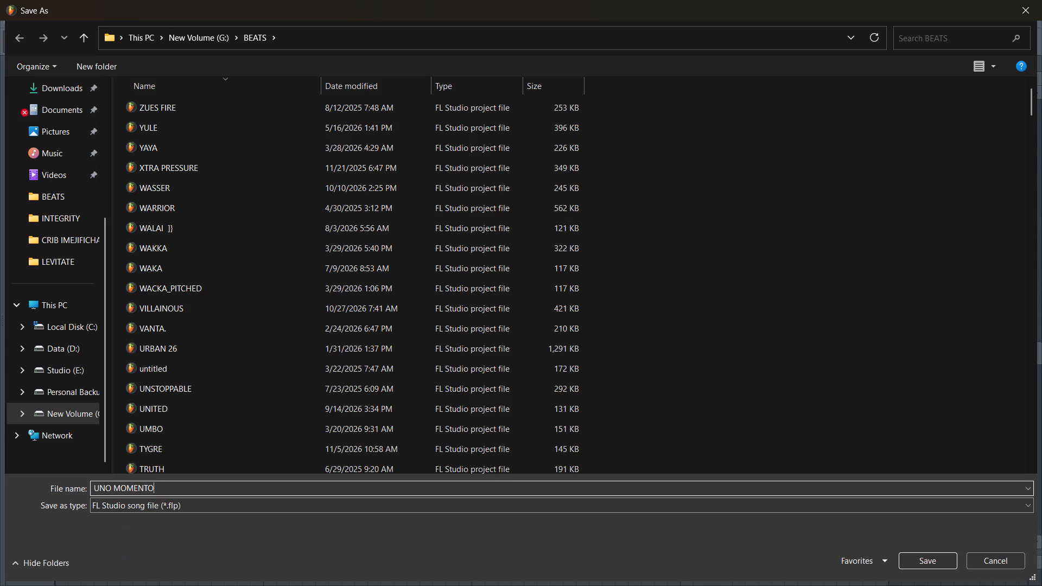
key(Return)
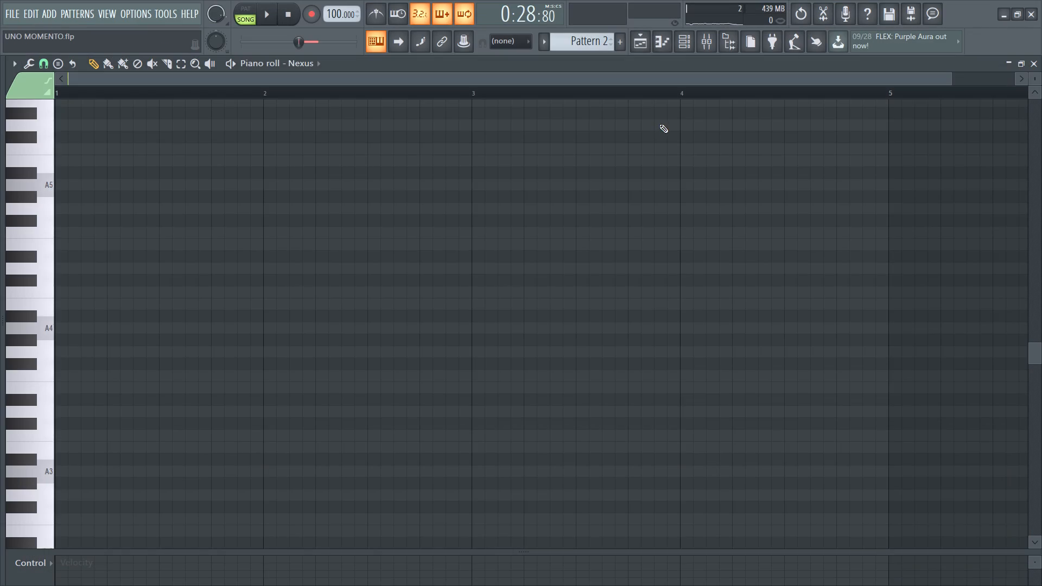
Audition Nexus keys between F4 and E5, comparing with the song and checking the pattern layout in the playlist.
key(space)
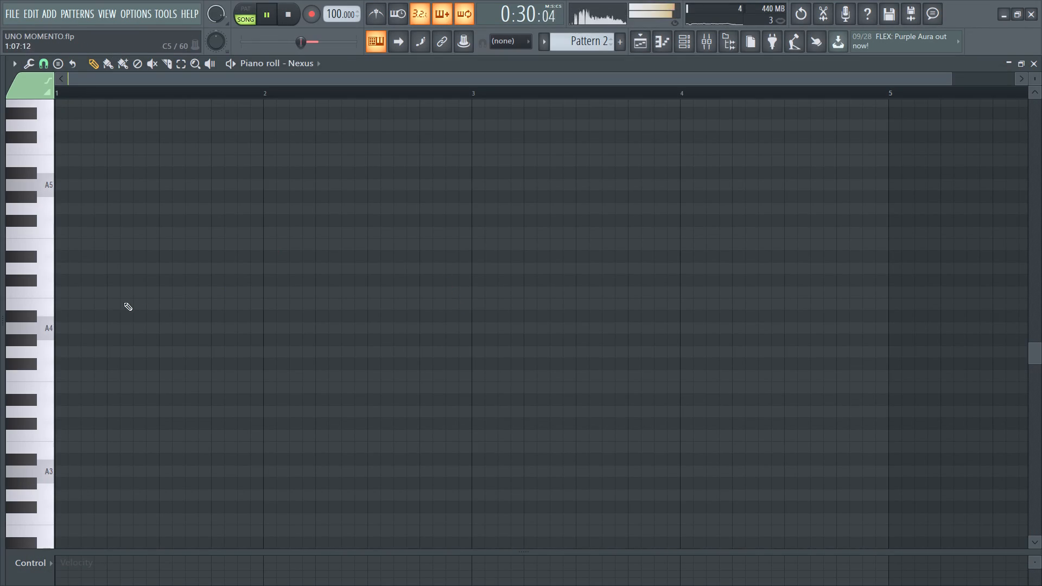
click(49, 324)
key(space)
click(45, 366)
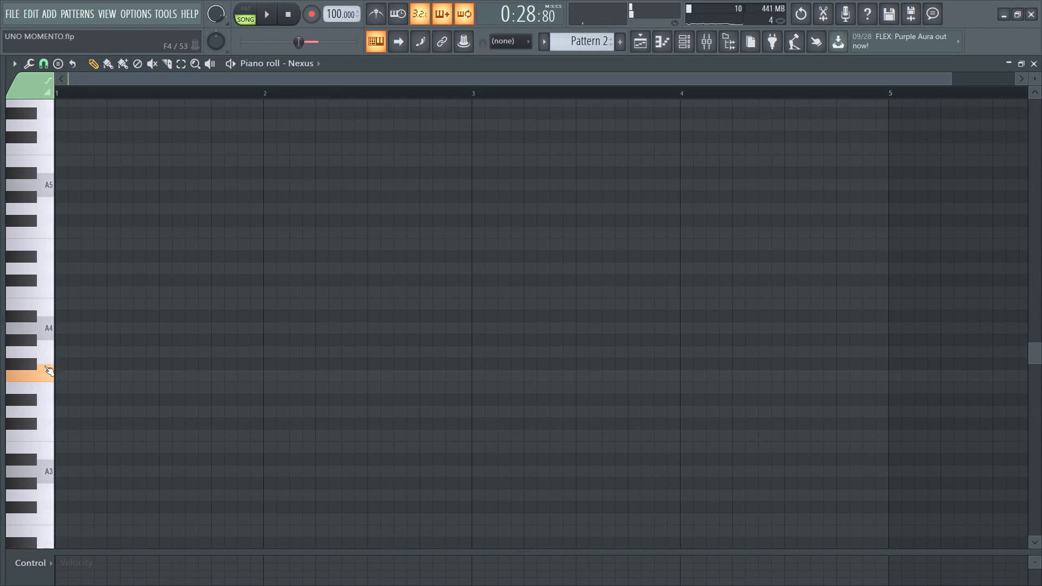
click(634, 45)
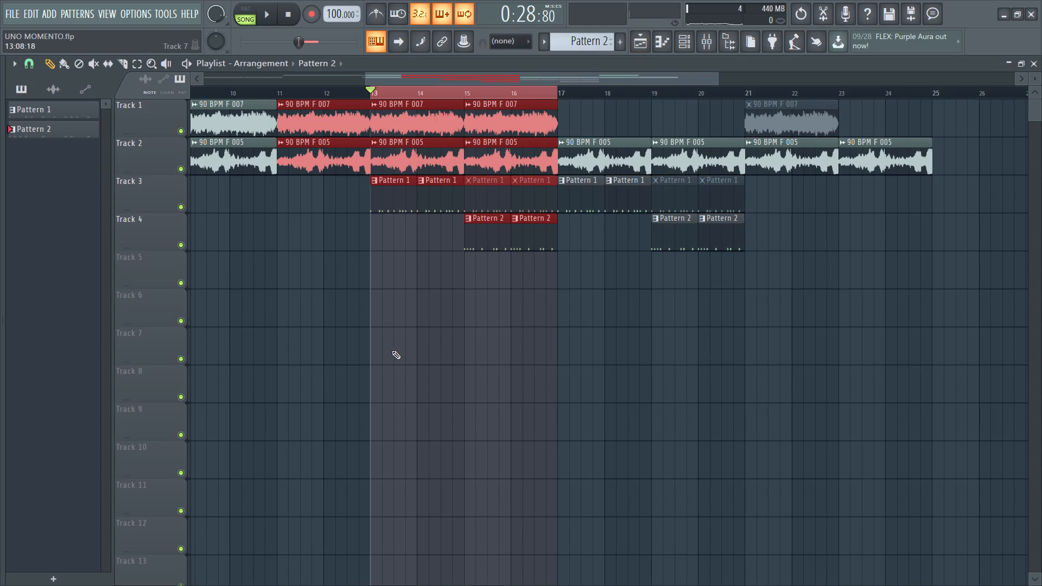
ctrl+scroll(390, 228, up, 4)
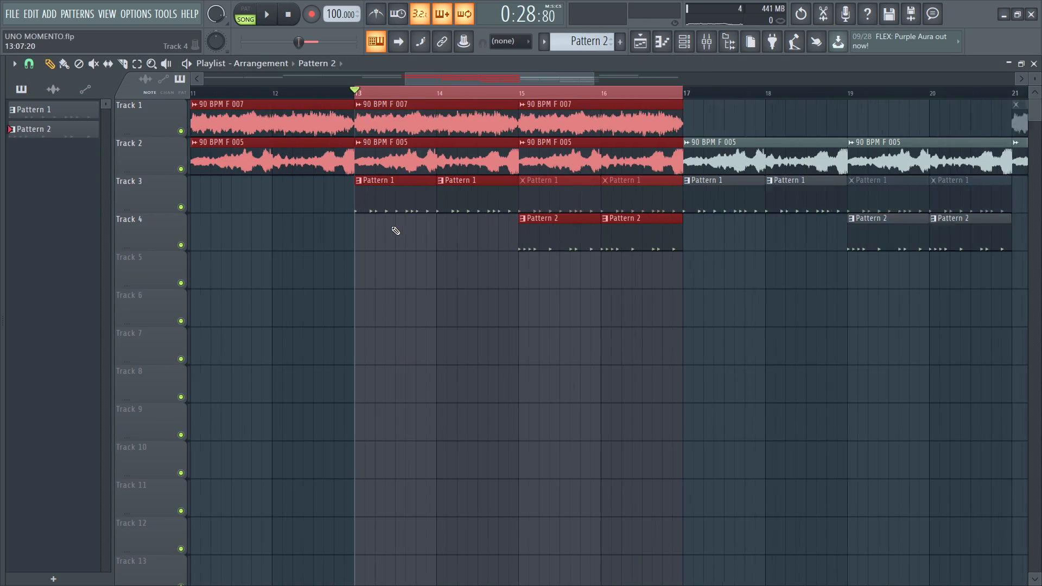
click(663, 42)
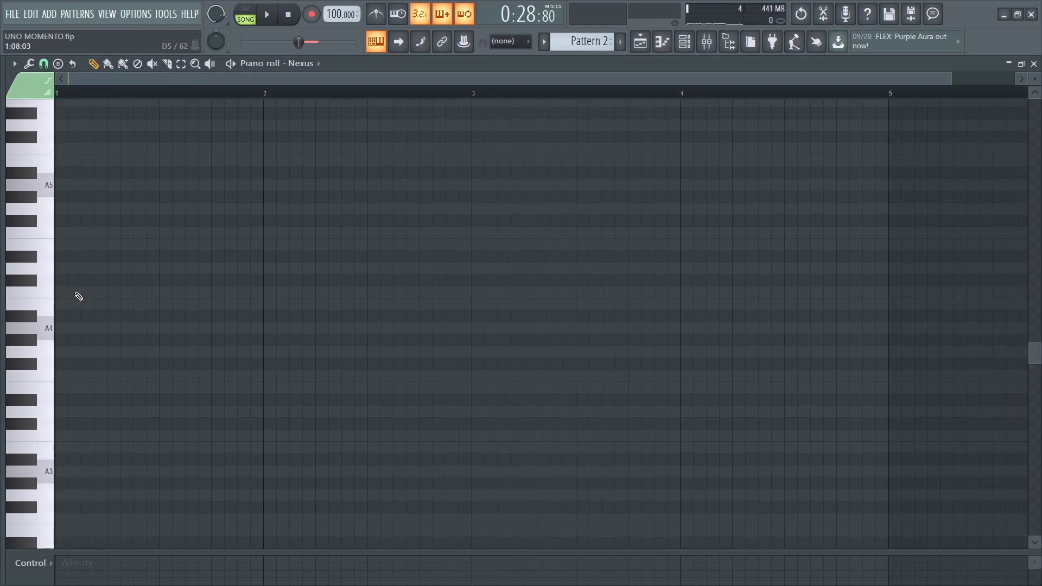
drag(41, 282, 42, 275)
drag(44, 242, 45, 242)
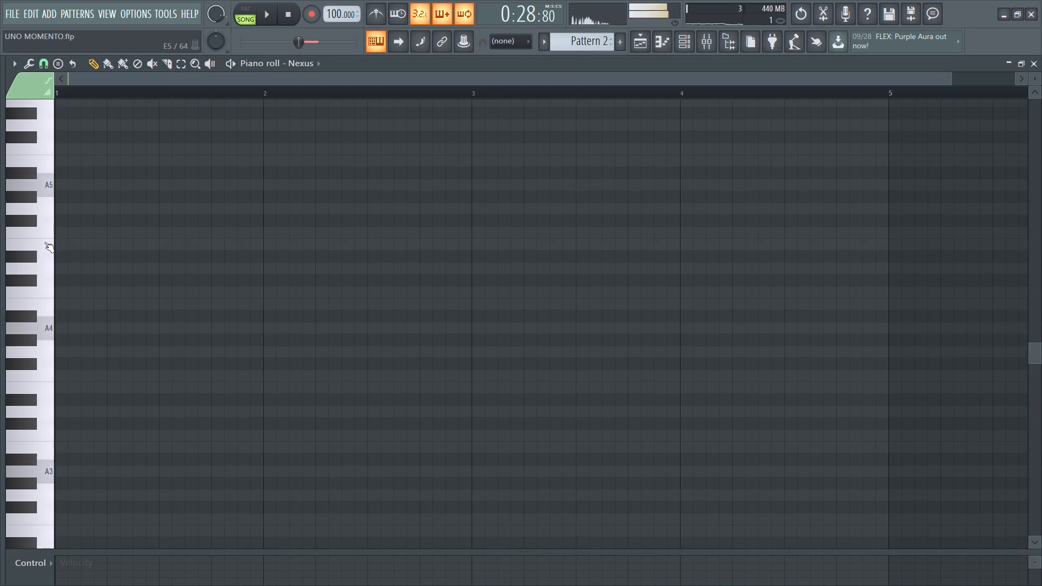
drag(45, 242, 73, 222)
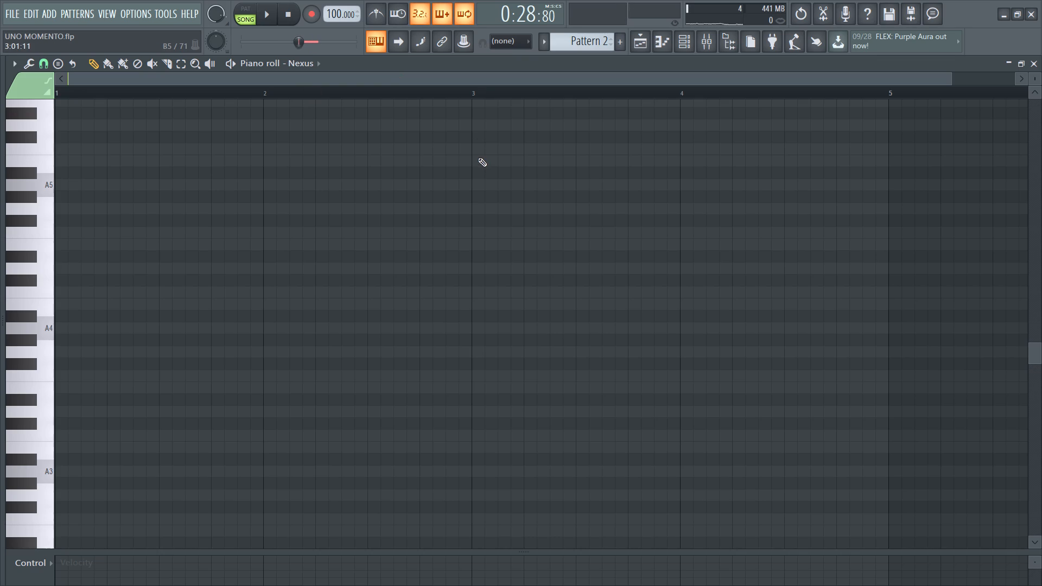
Switch the active pattern to Pattern 3.
scroll(579, 38, up, 1)
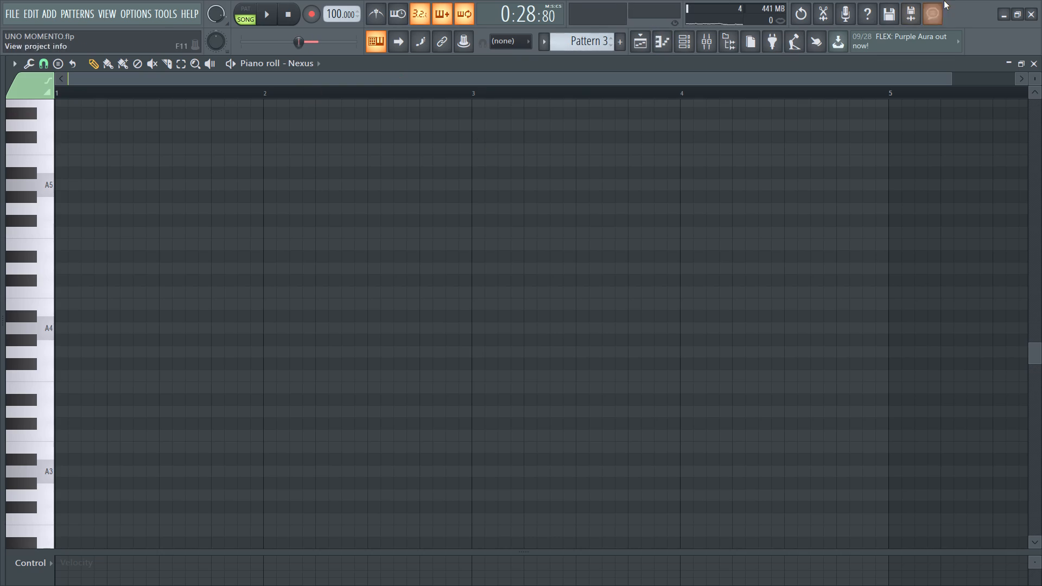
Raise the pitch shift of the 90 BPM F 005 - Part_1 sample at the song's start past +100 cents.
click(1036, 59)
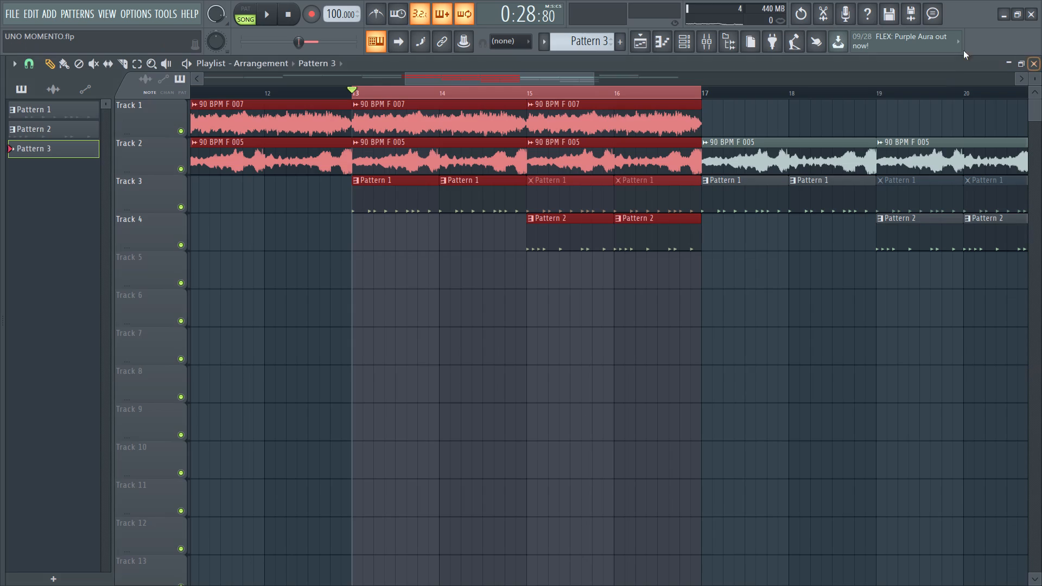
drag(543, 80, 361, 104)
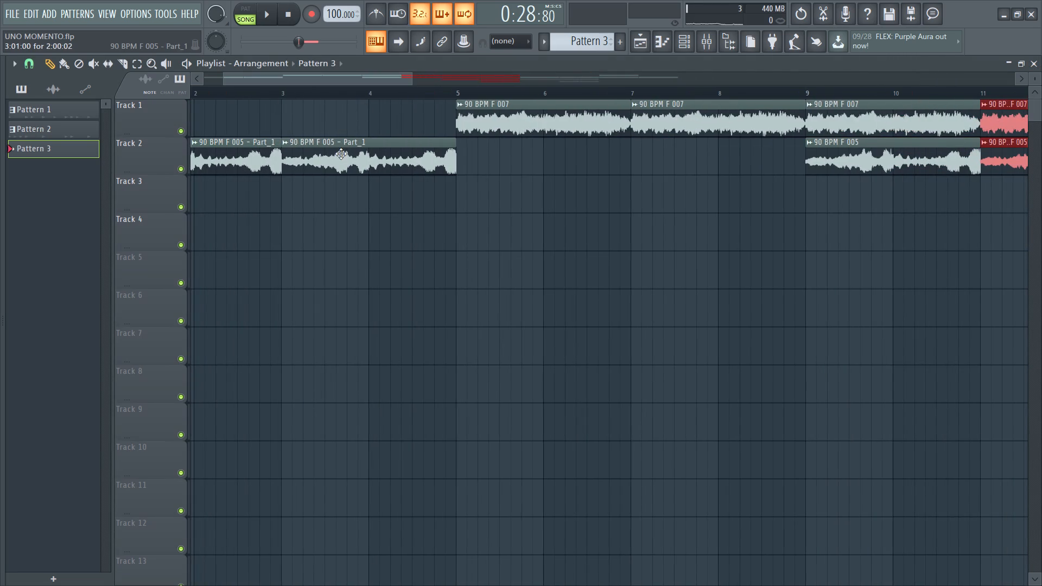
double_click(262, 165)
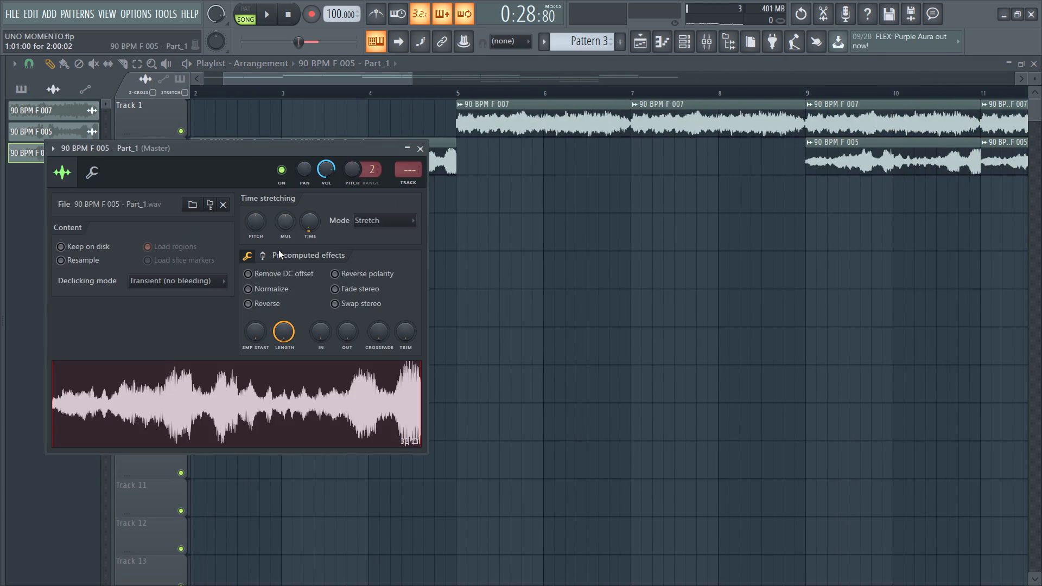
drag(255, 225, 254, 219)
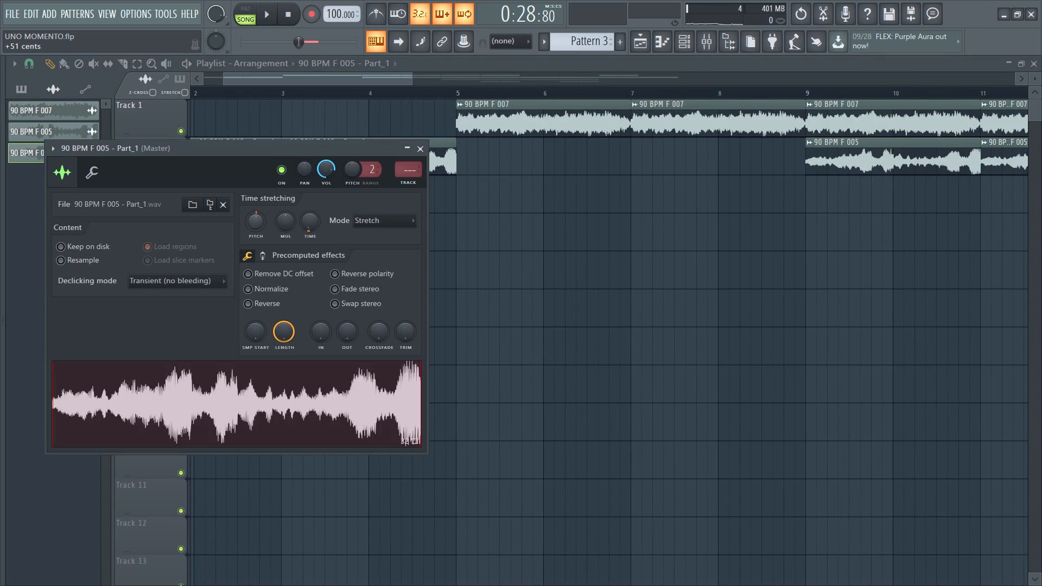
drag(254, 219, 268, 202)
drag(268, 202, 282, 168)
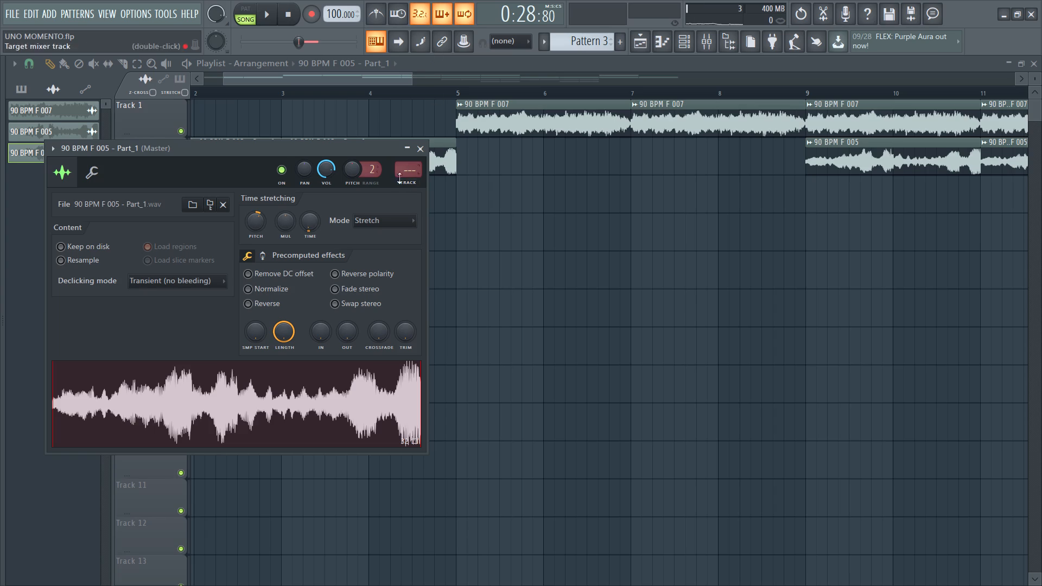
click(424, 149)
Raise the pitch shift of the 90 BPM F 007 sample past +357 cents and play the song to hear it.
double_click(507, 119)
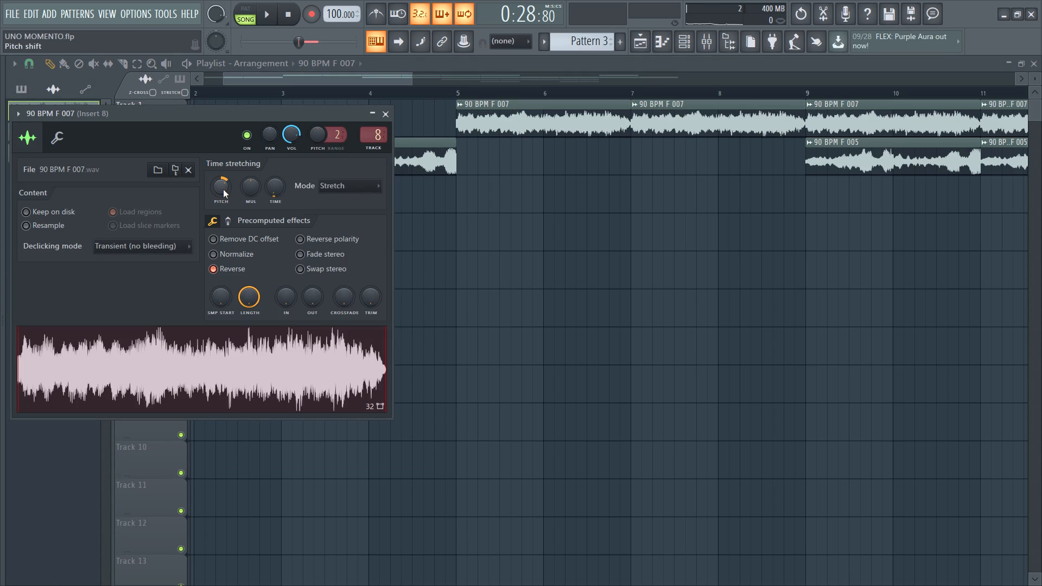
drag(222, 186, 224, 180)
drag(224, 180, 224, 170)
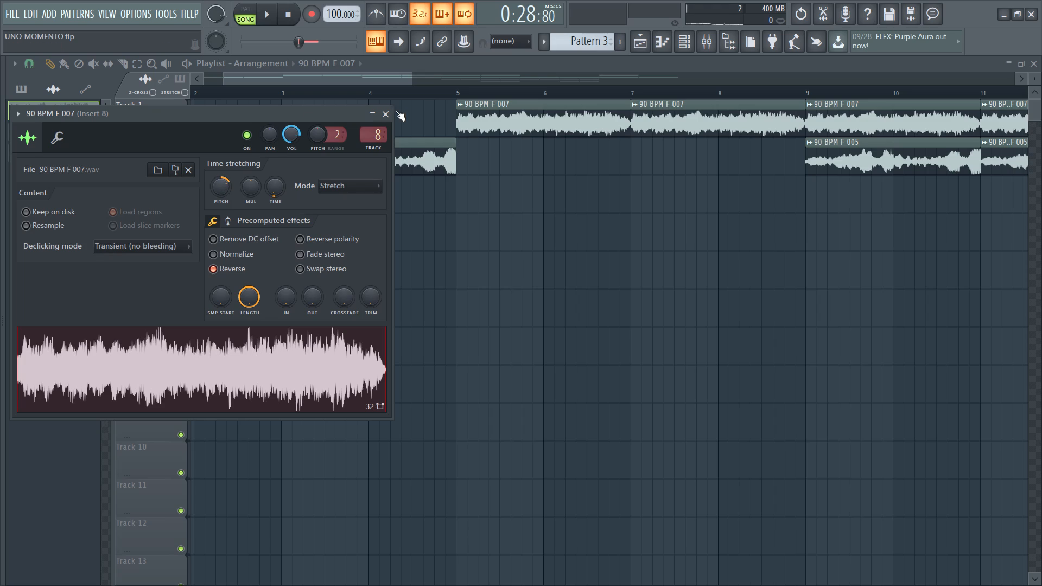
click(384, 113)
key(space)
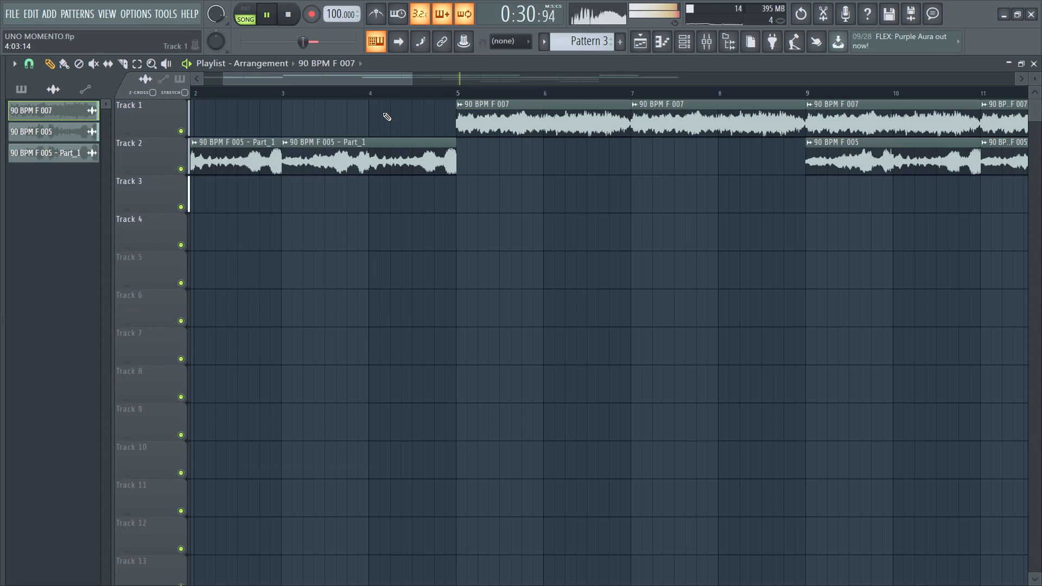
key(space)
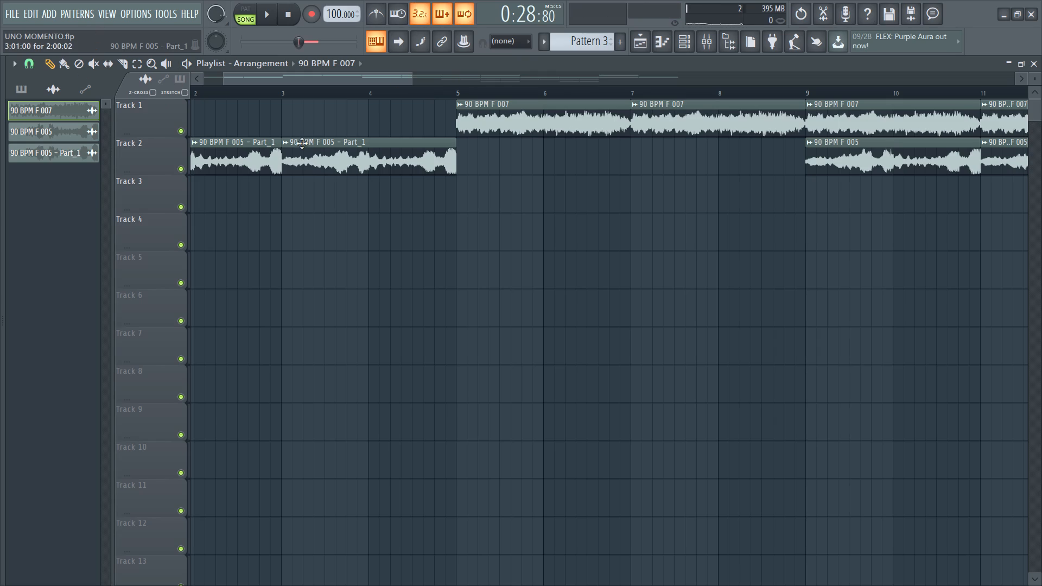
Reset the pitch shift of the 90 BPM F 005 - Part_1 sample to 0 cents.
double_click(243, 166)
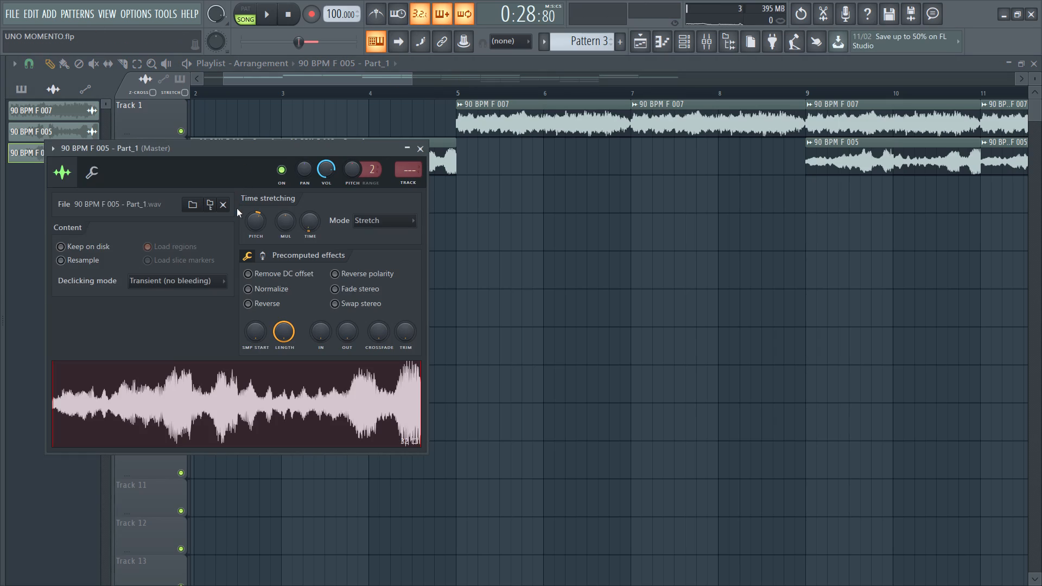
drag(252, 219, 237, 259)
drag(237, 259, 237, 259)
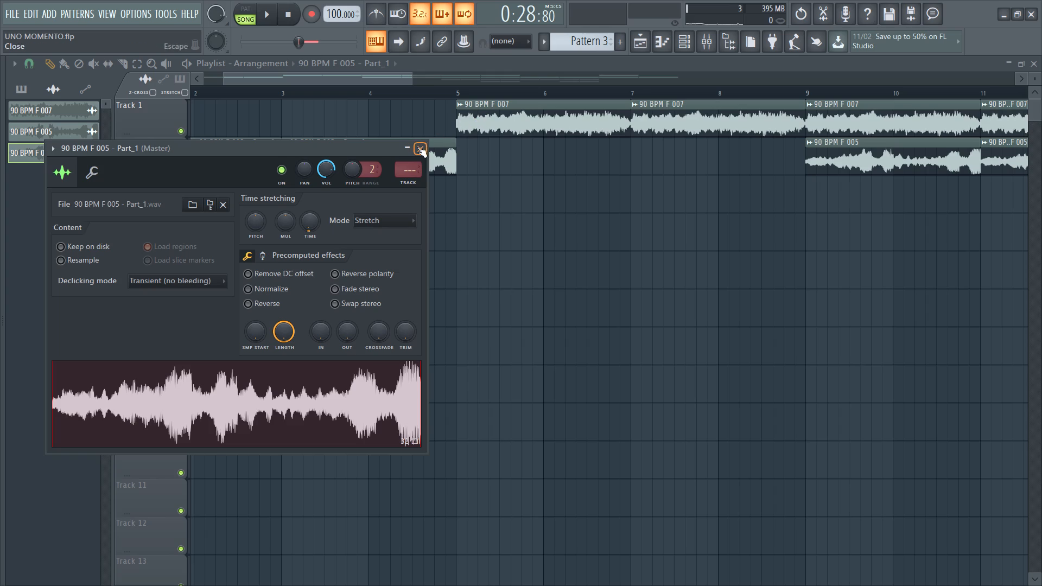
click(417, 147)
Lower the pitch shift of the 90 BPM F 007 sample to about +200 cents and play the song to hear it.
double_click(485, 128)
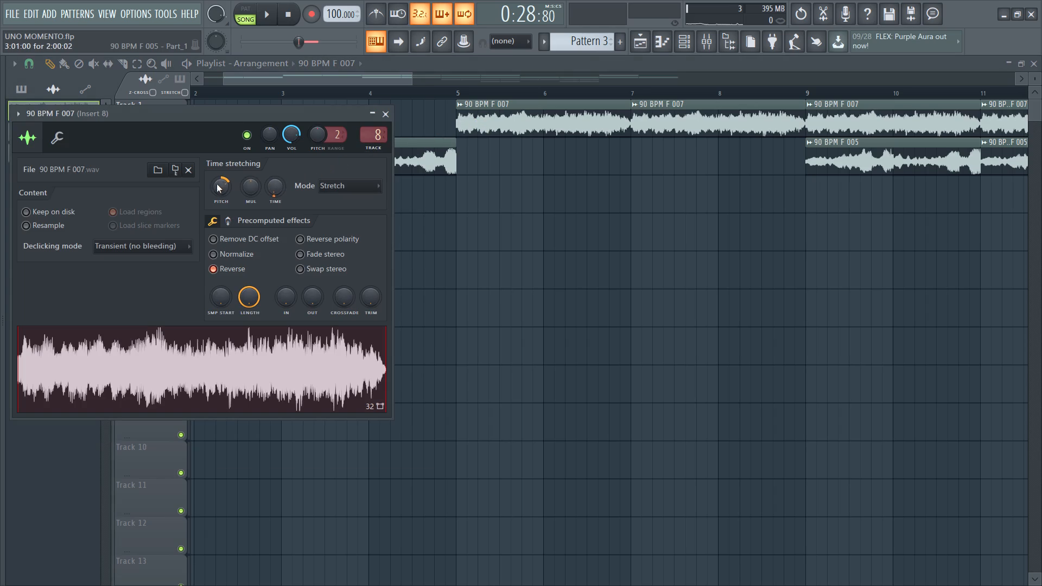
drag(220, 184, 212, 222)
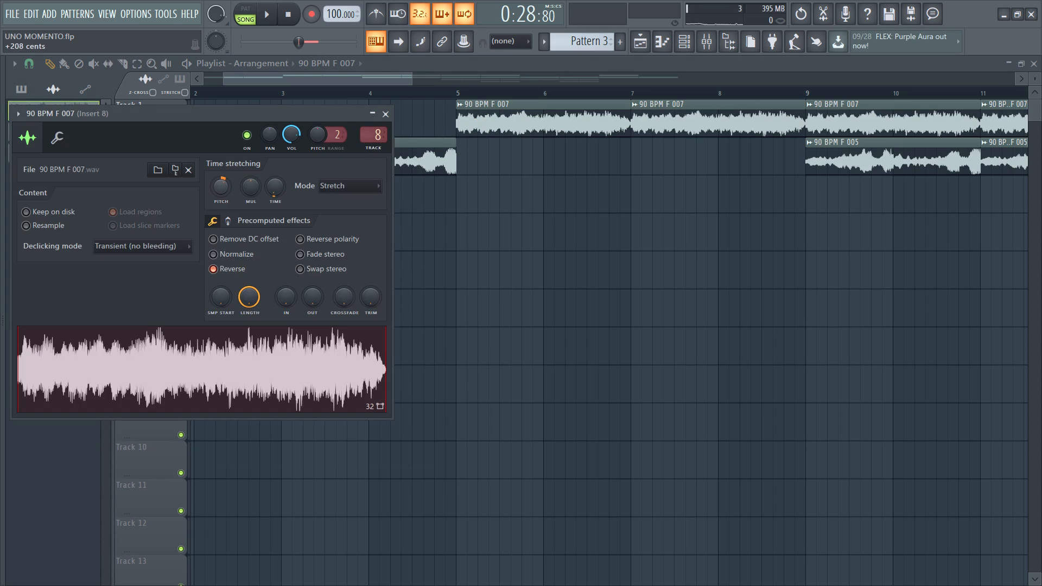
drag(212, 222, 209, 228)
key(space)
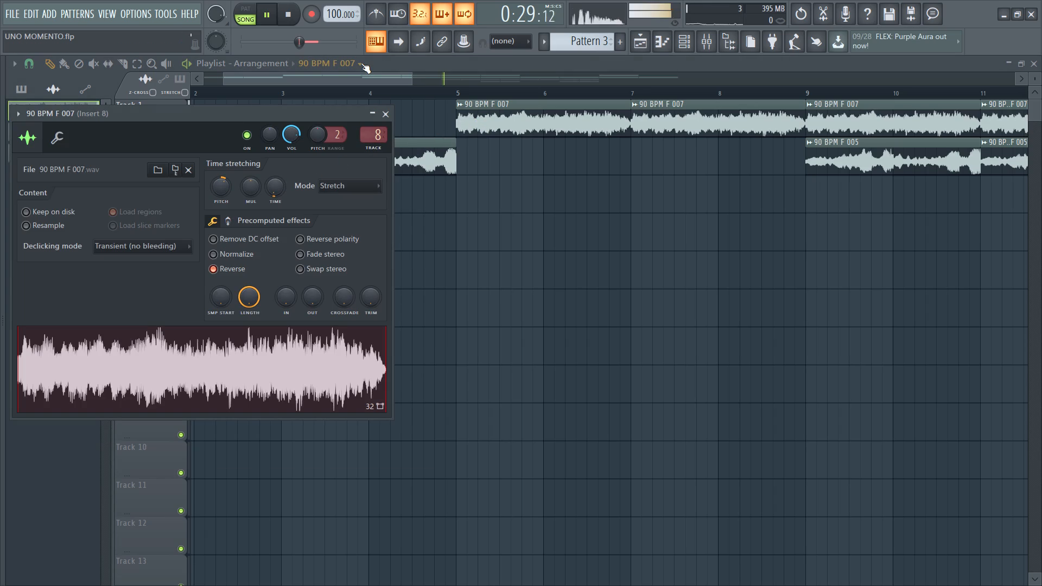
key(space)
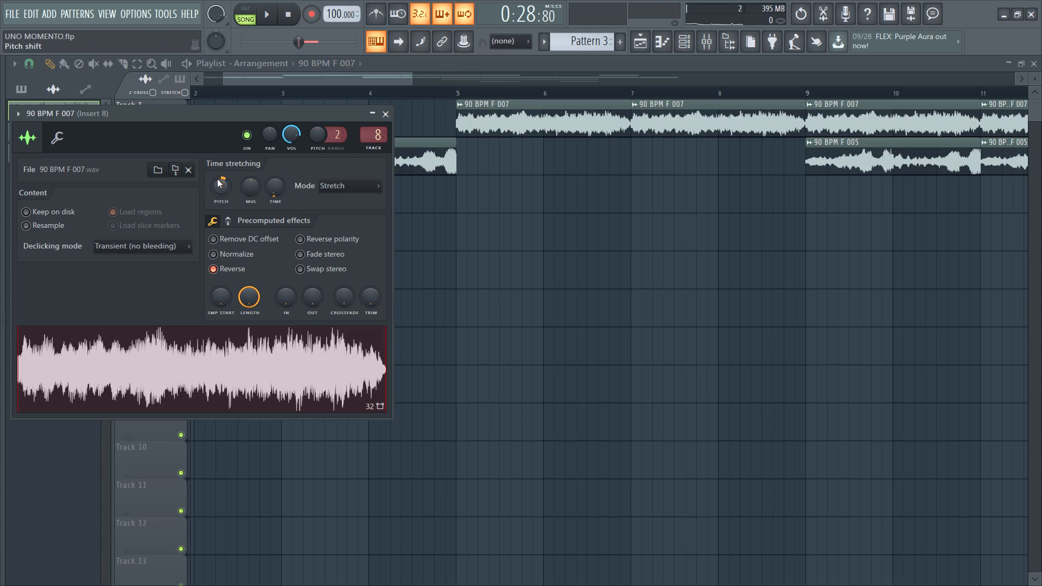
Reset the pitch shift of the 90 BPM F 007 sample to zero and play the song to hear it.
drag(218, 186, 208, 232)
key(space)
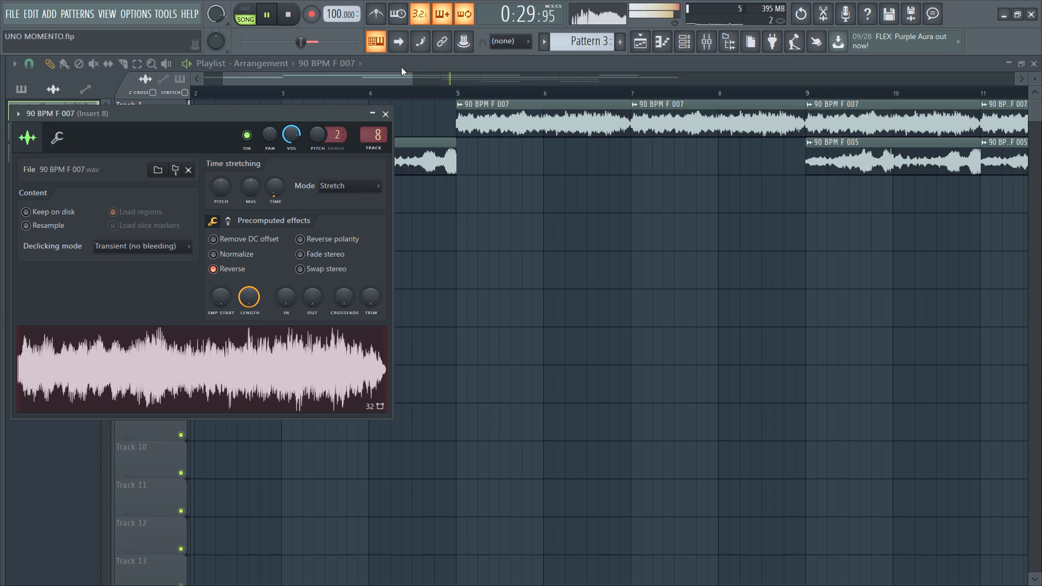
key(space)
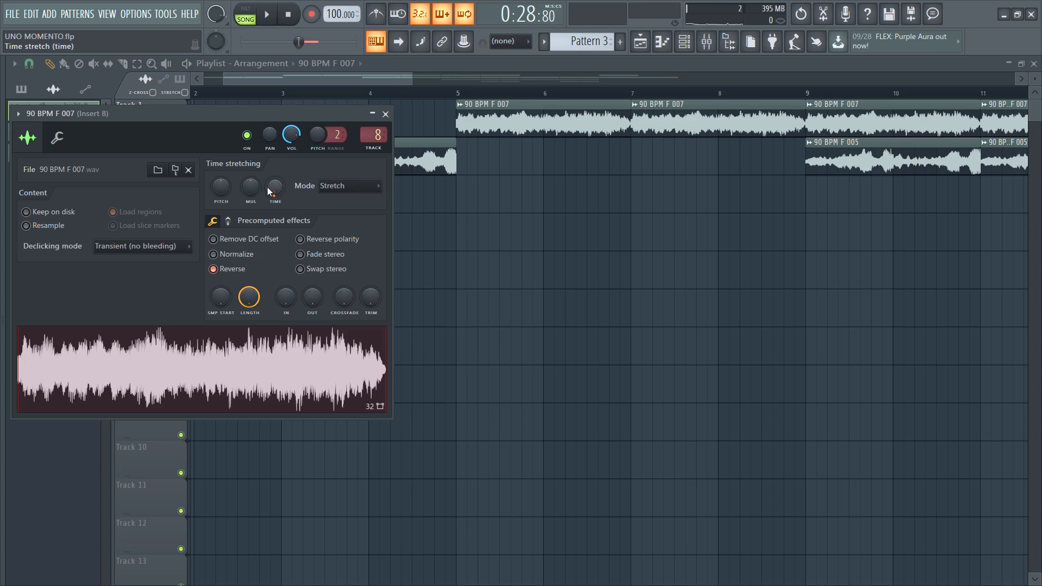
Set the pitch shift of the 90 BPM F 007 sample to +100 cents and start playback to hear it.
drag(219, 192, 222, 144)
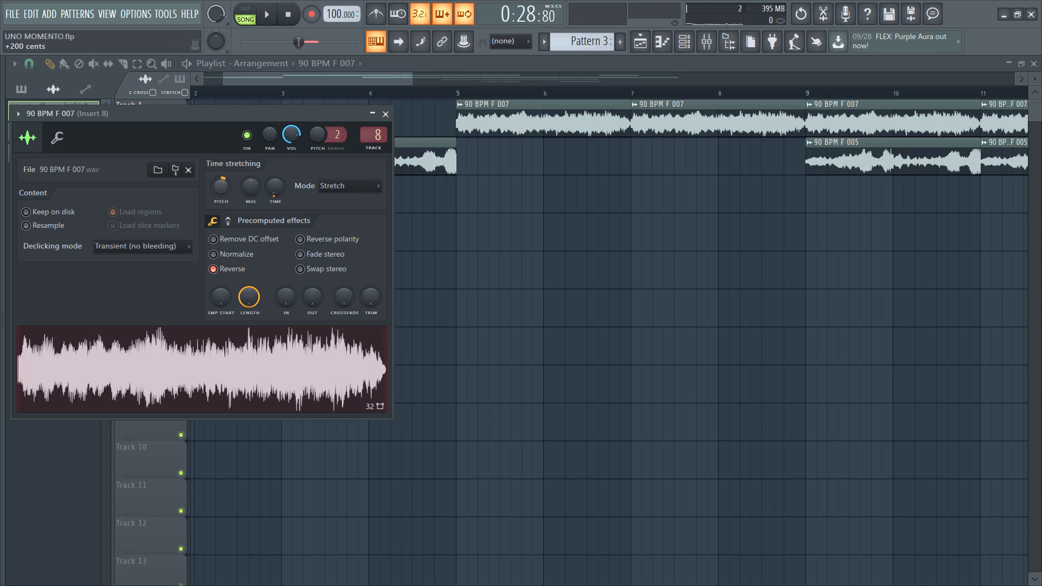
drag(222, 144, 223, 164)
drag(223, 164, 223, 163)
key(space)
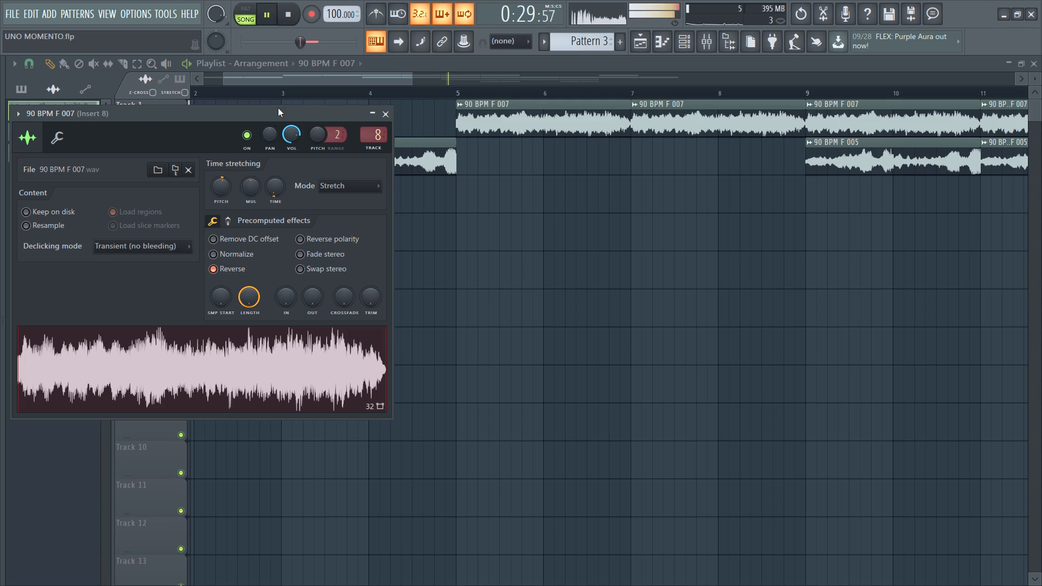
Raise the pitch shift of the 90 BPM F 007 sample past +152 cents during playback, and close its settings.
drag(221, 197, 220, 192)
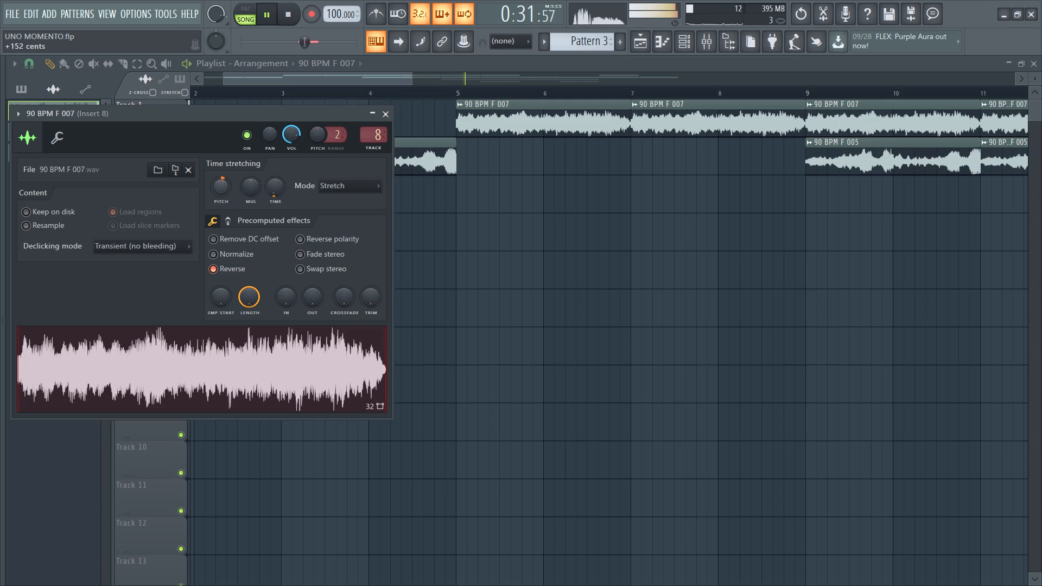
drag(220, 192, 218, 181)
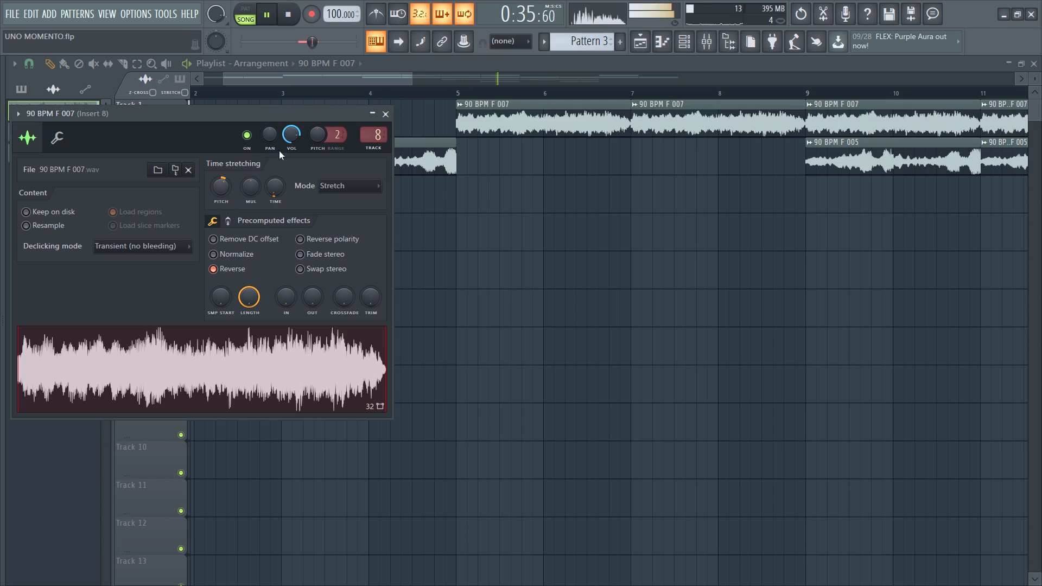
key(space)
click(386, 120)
Check the settings of the 90 BPM F 005 - Part_1 sample and play the song from the beginning into bar 5.
double_click(320, 157)
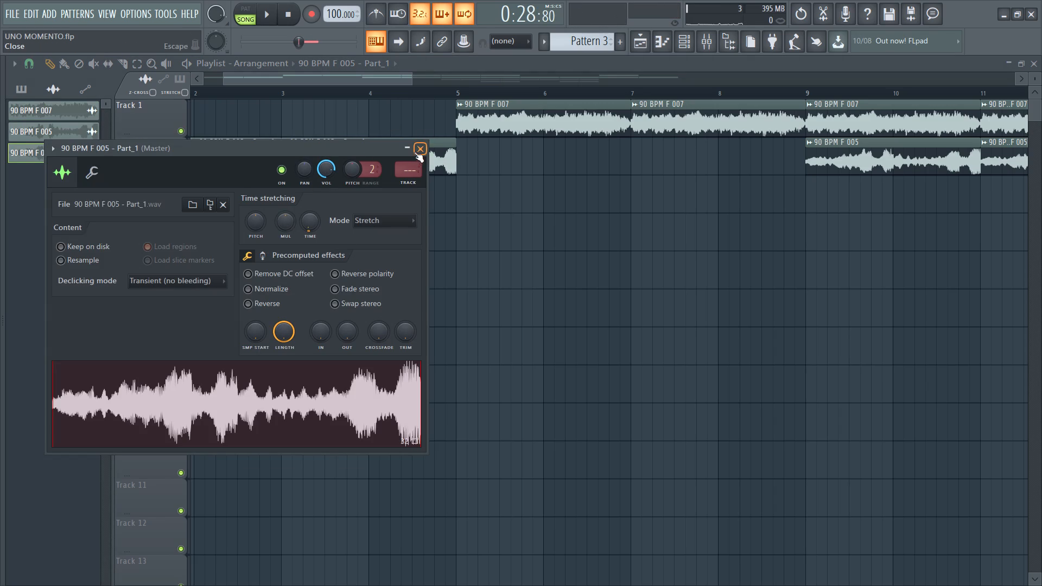
click(414, 152)
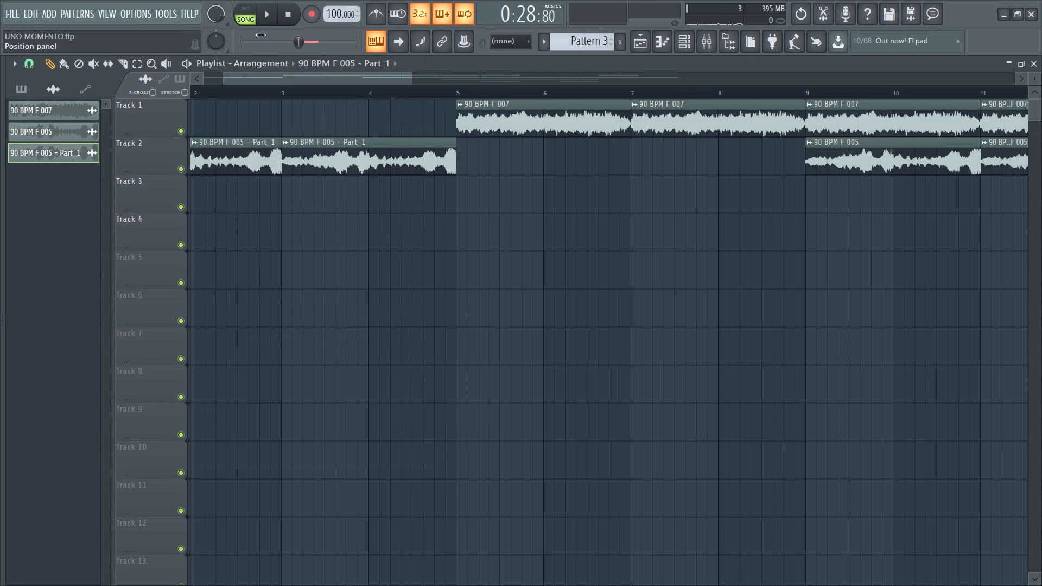
drag(297, 43, 154, 54)
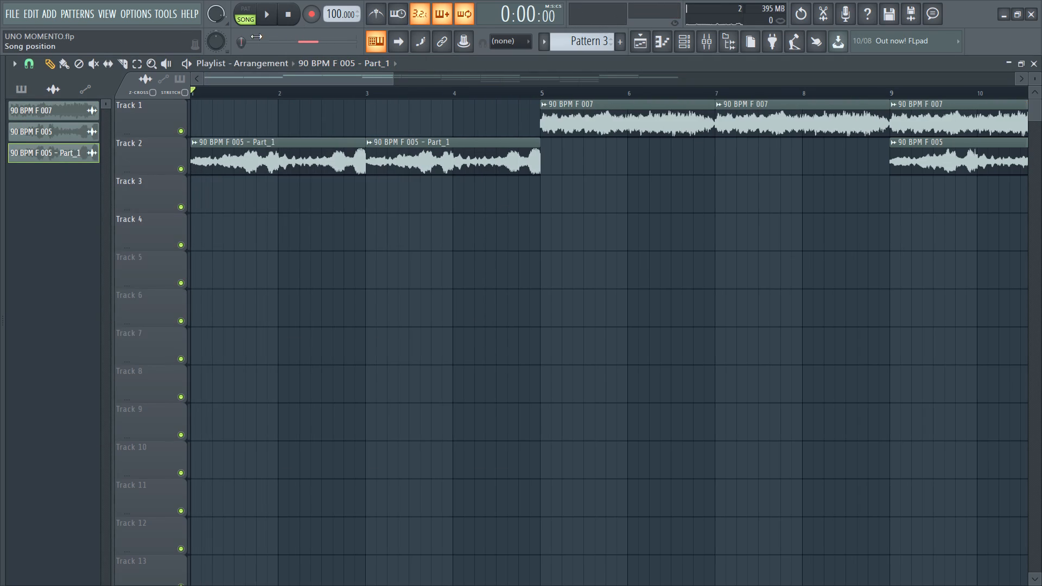
key(space)
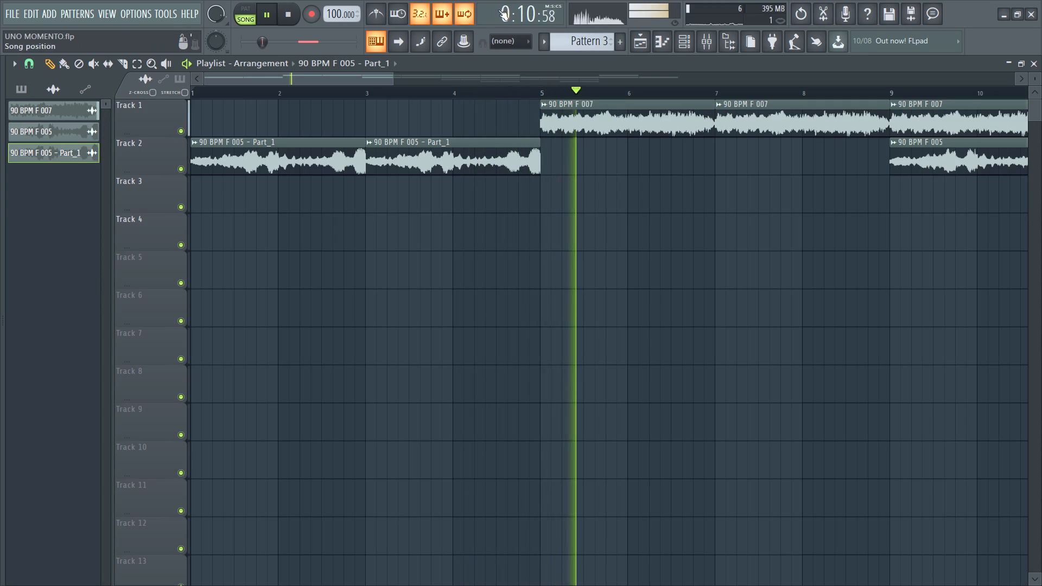
key(space)
Raise the pitch shift of the 90 BPM F 007 sample further and play the song from the beginning.
double_click(580, 118)
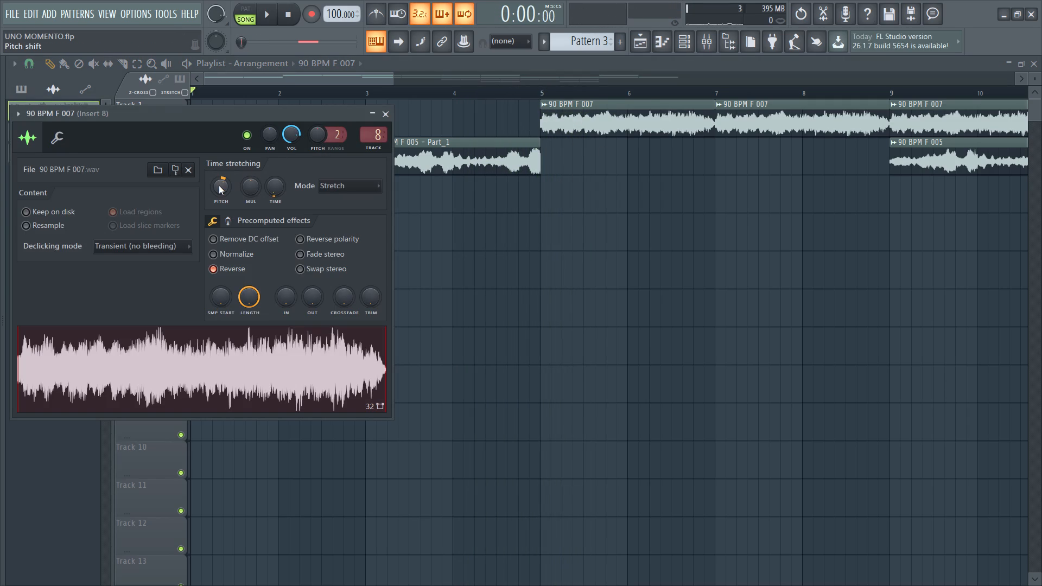
drag(218, 186, 225, 142)
click(380, 113)
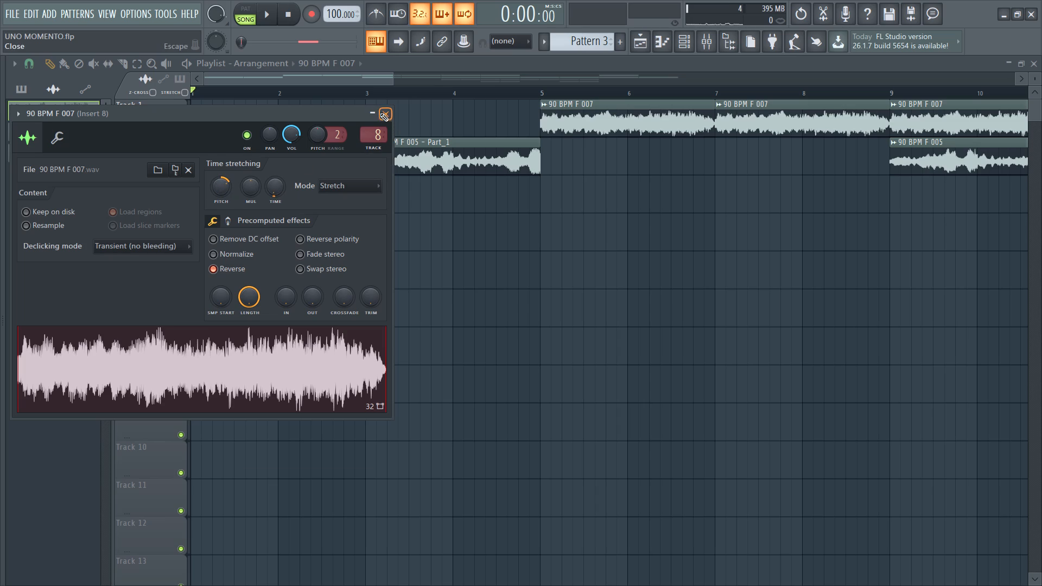
key(space)
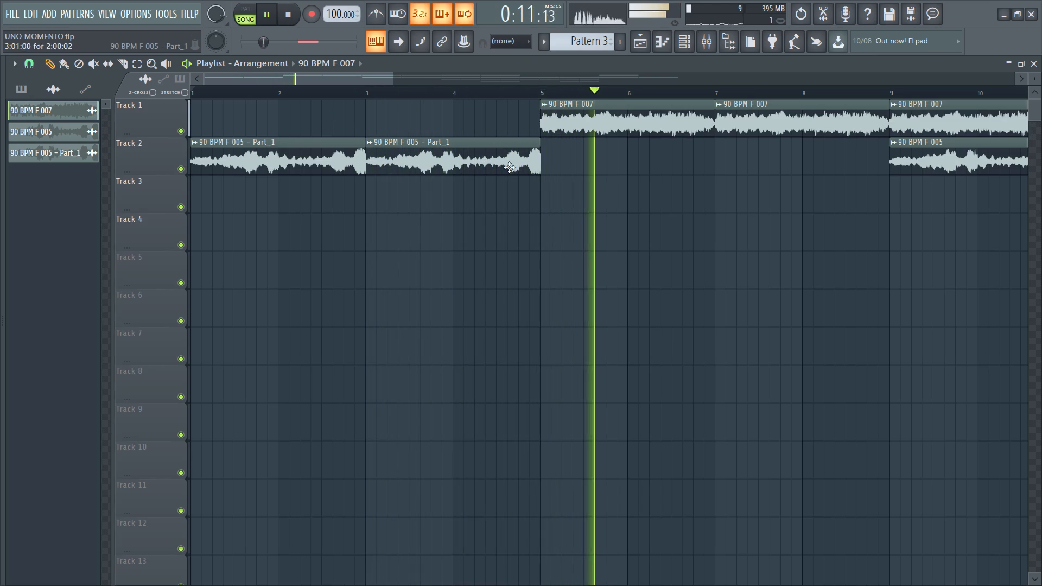
Adjust the pitch shift of the 90 BPM F 007 sample during playback, restart the song, set it to +500 cents and close its settings.
double_click(570, 123)
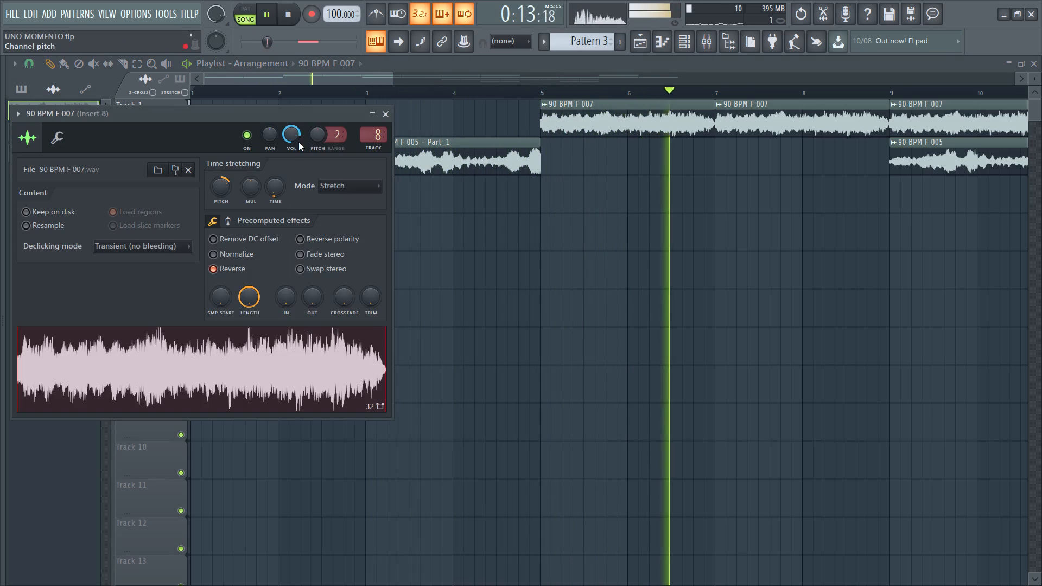
drag(224, 182, 223, 194)
key(space)
key(space)
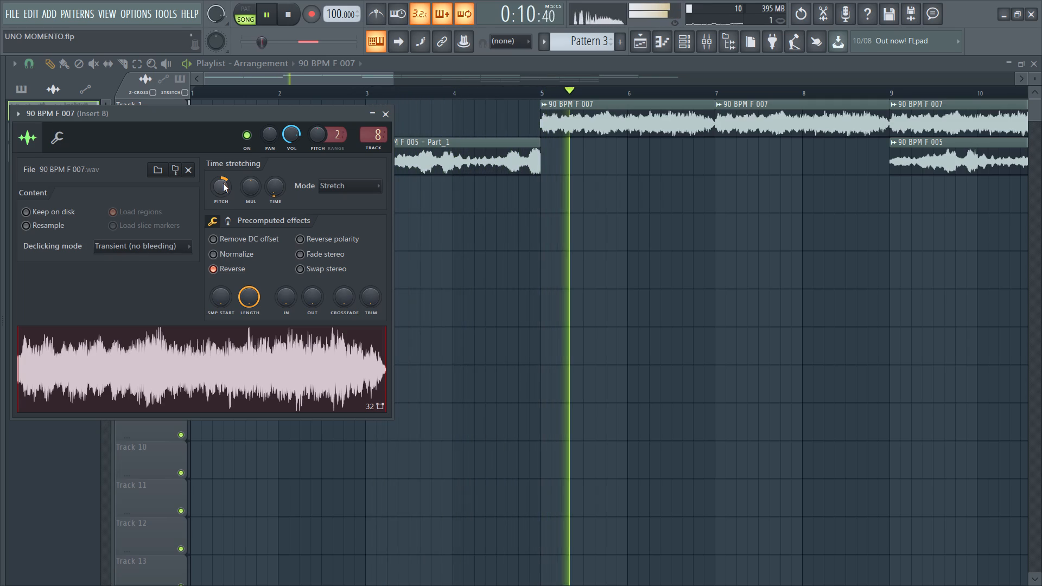
drag(223, 190, 228, 162)
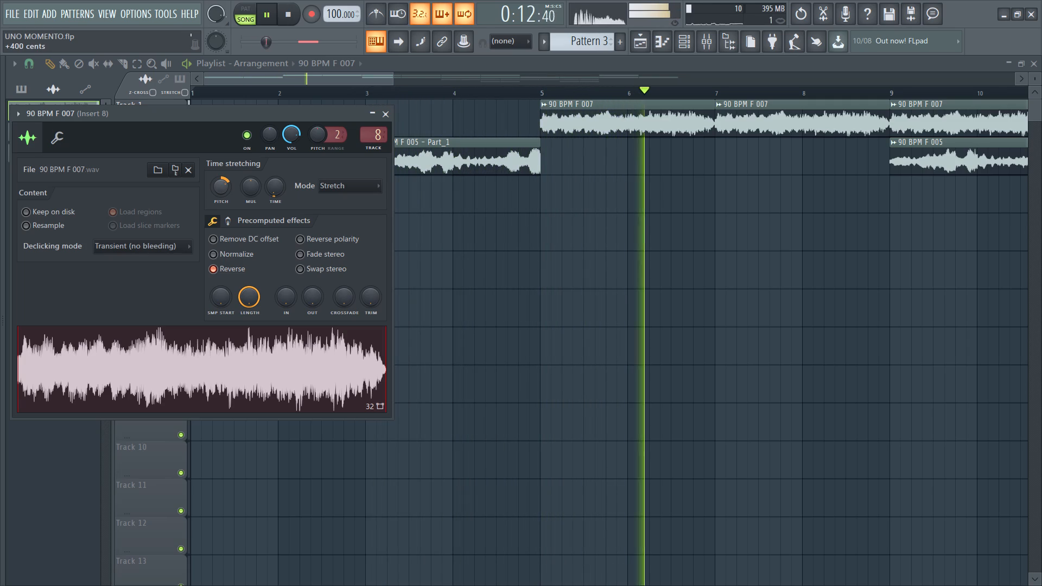
drag(228, 162, 239, 146)
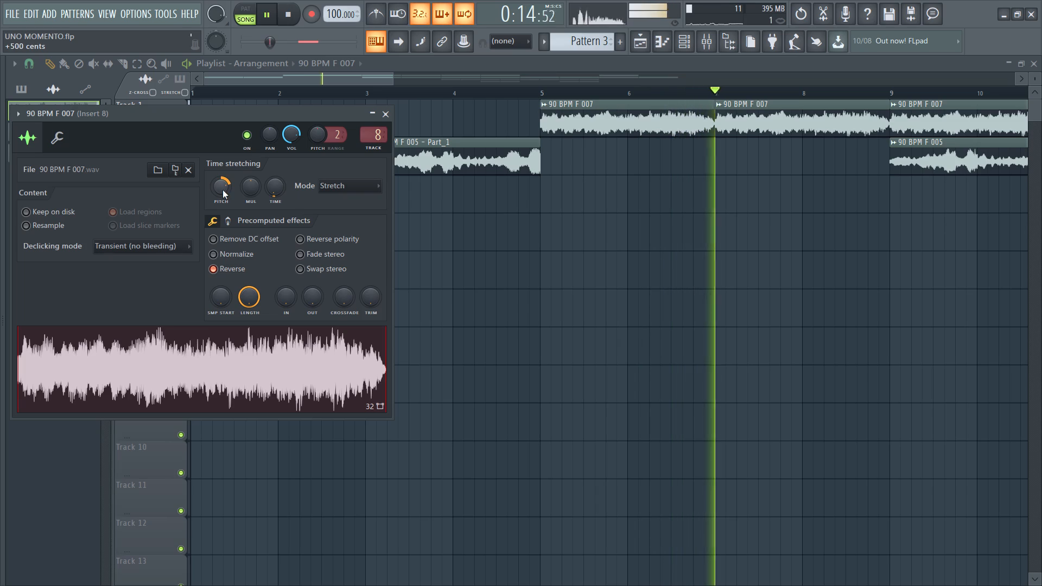
click(387, 118)
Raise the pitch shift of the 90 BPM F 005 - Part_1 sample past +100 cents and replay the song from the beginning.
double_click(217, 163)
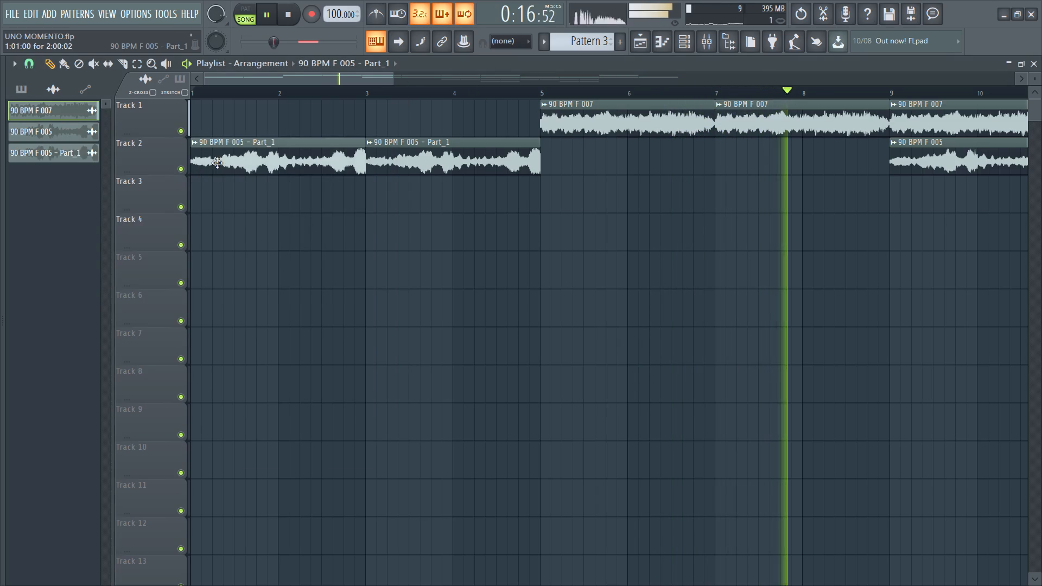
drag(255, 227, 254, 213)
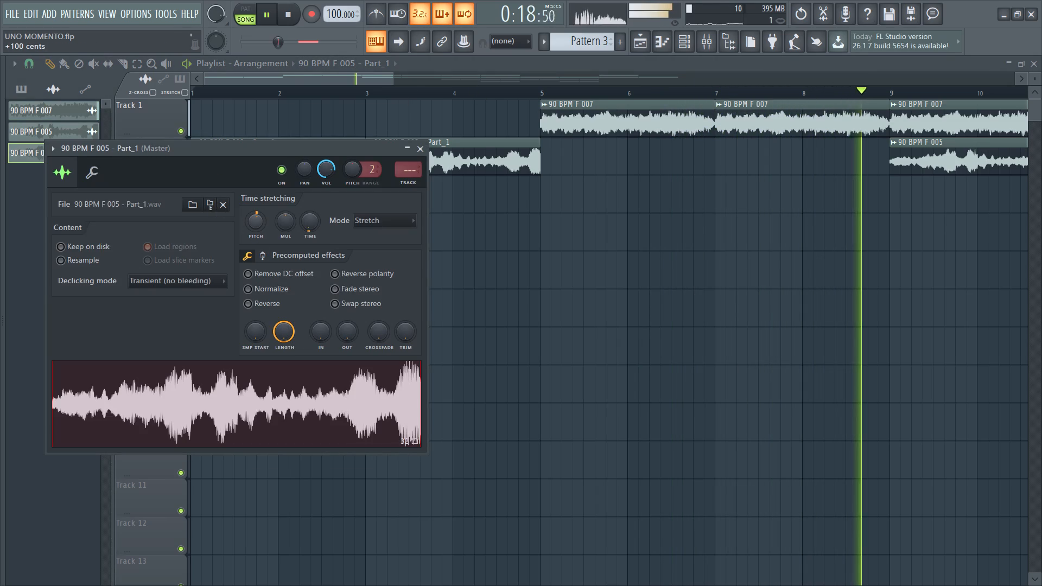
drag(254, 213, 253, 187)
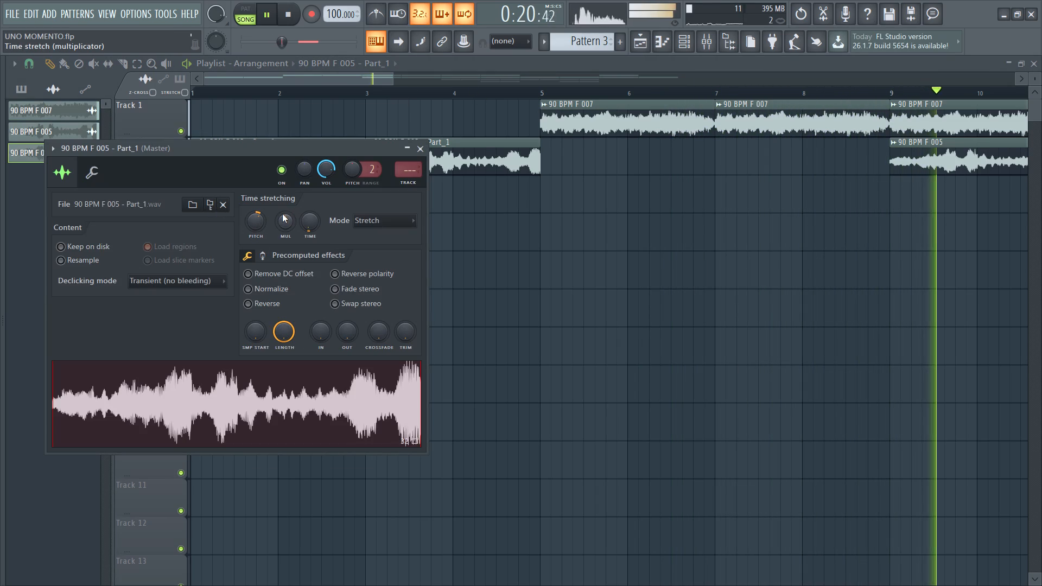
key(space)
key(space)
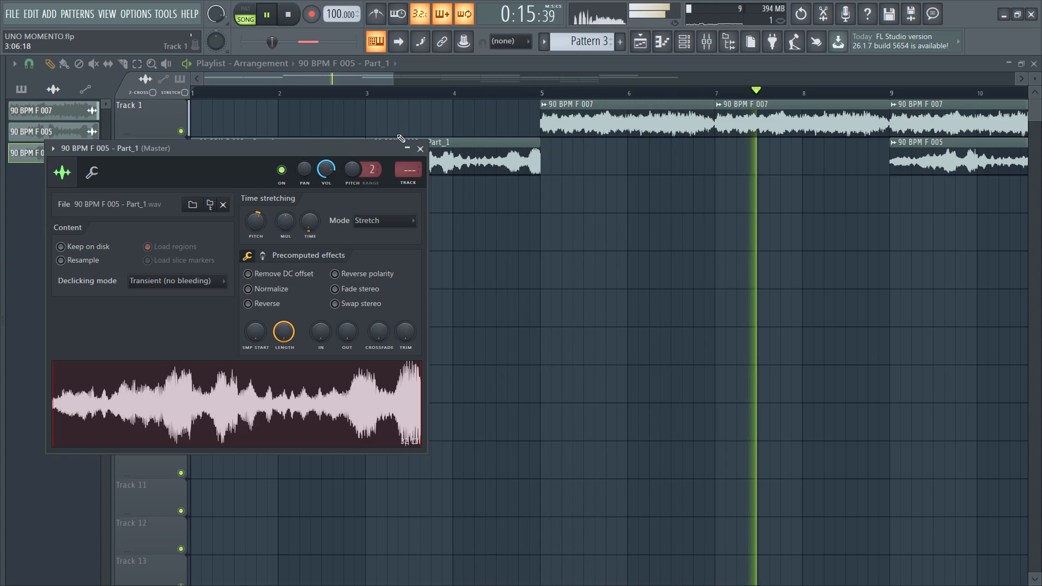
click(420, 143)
Set the pitch shift of the 90 BPM F 005 sample to +500 cents, play the song from the beginning and close its settings.
ctrl+scroll(398, 264, down, 3)
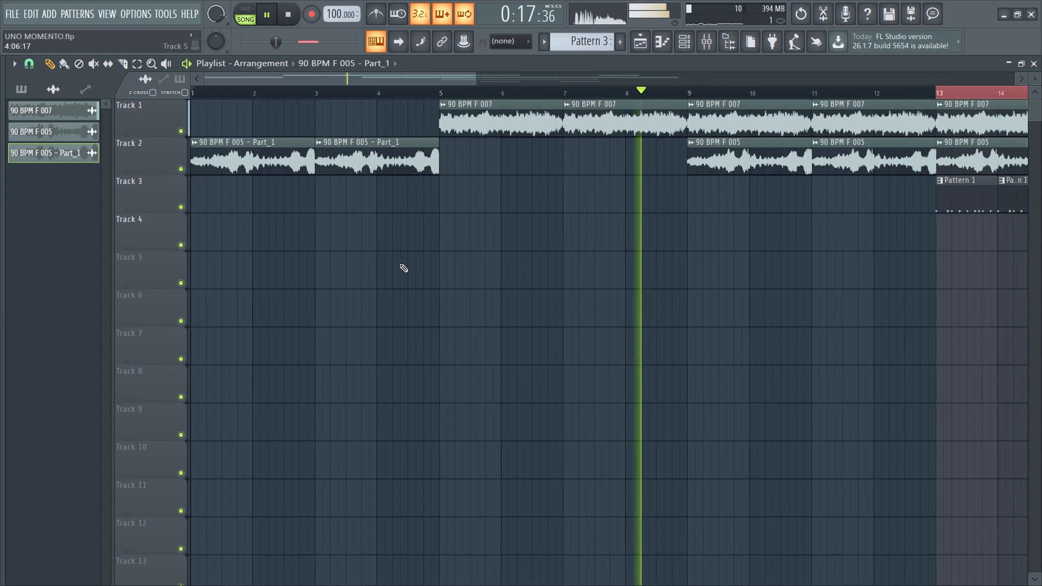
ctrl+scroll(402, 263, down, 3)
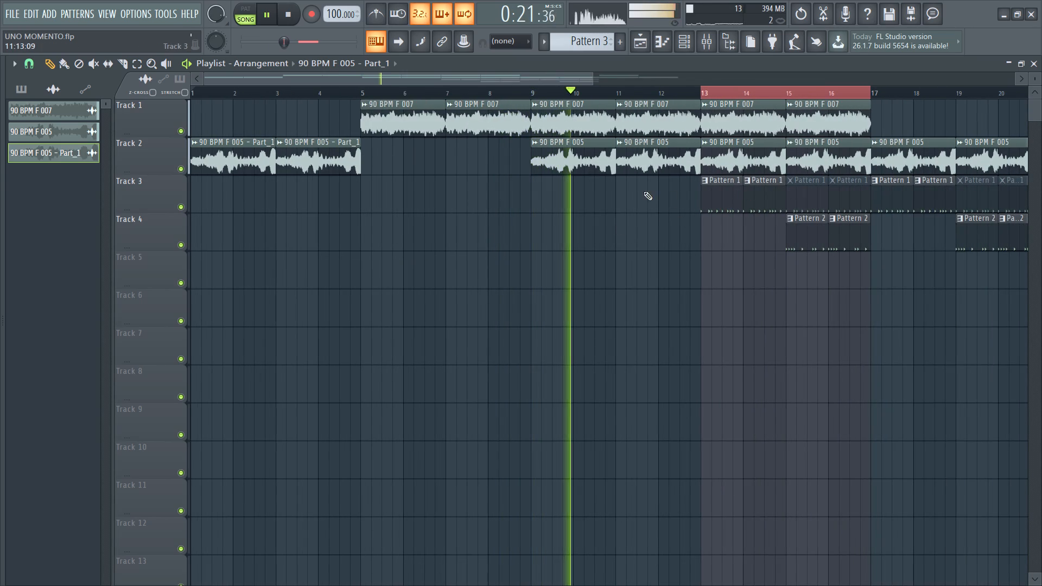
key(space)
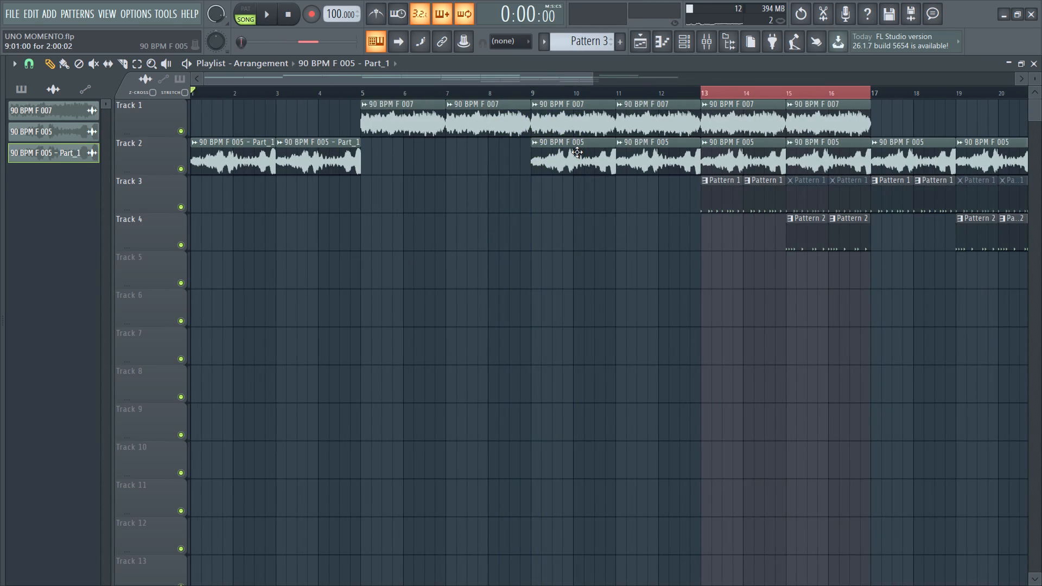
double_click(574, 147)
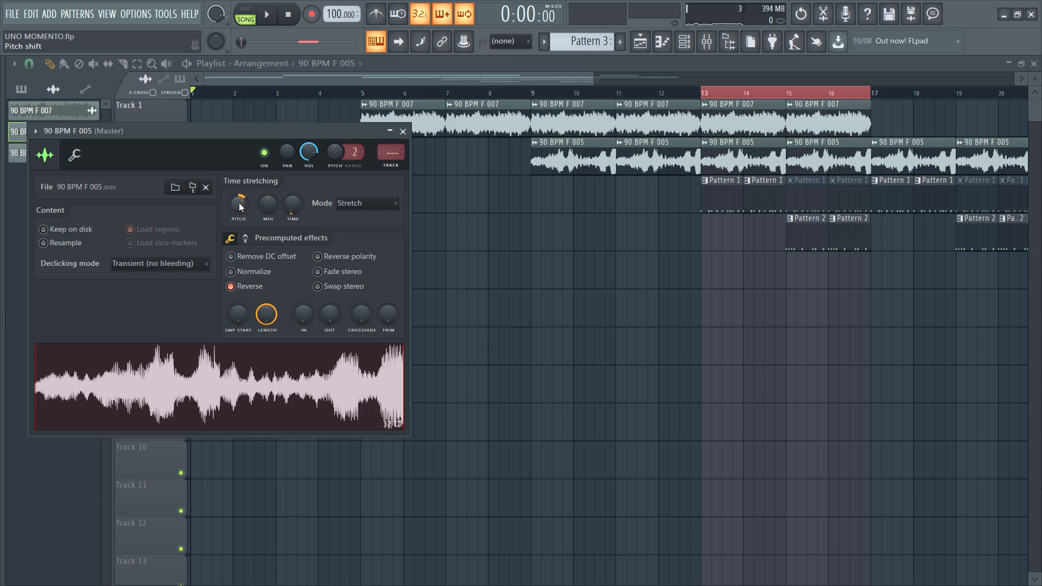
scroll(239, 203, up, 4)
key(space)
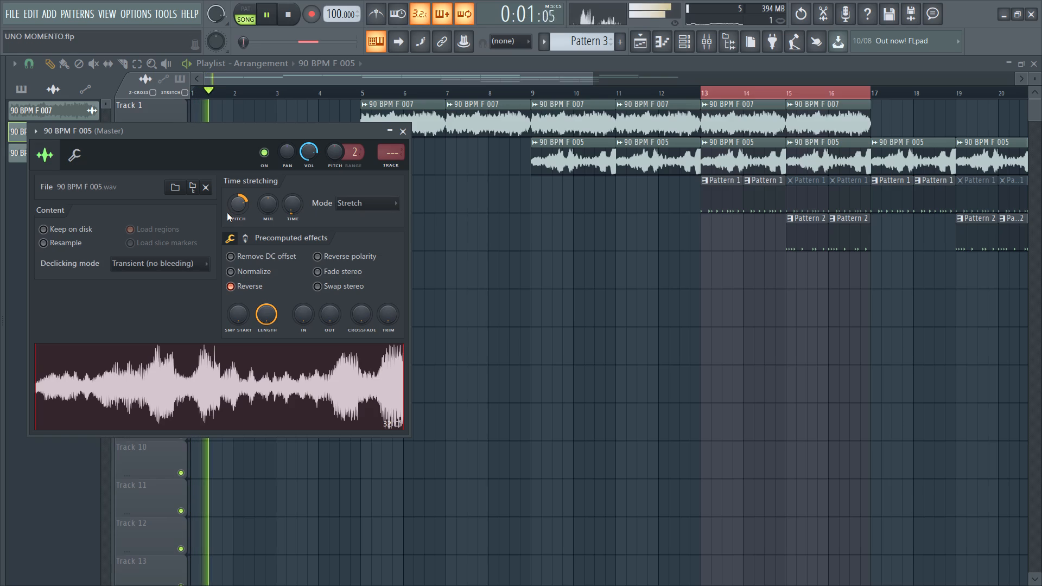
double_click(643, 169)
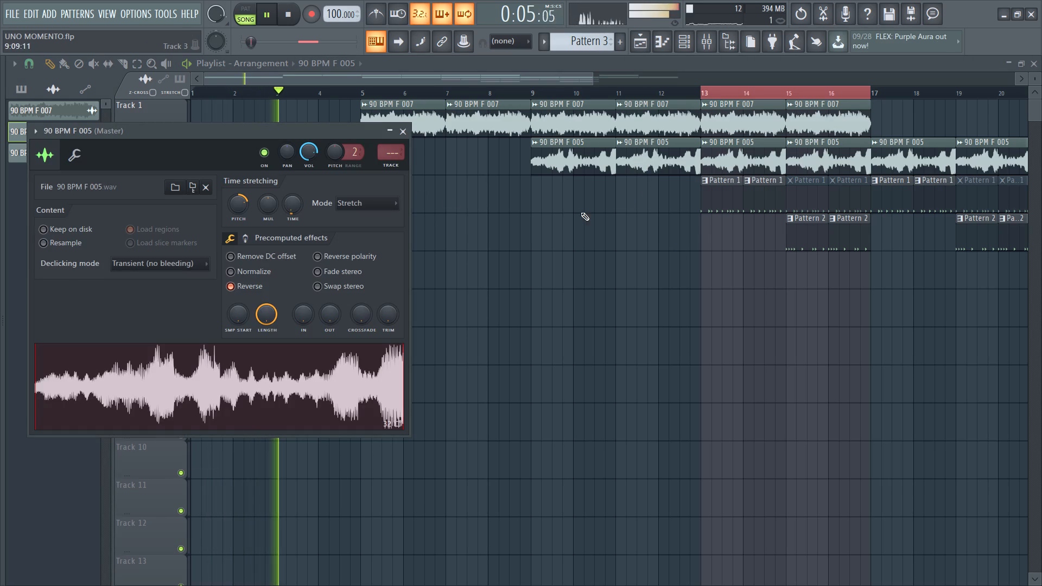
double_click(741, 155)
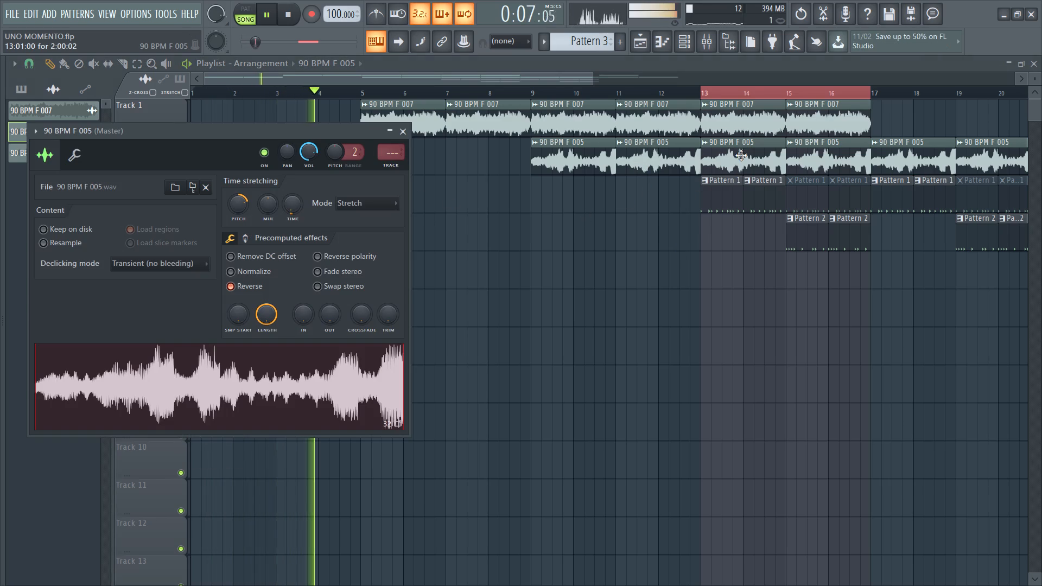
click(408, 129)
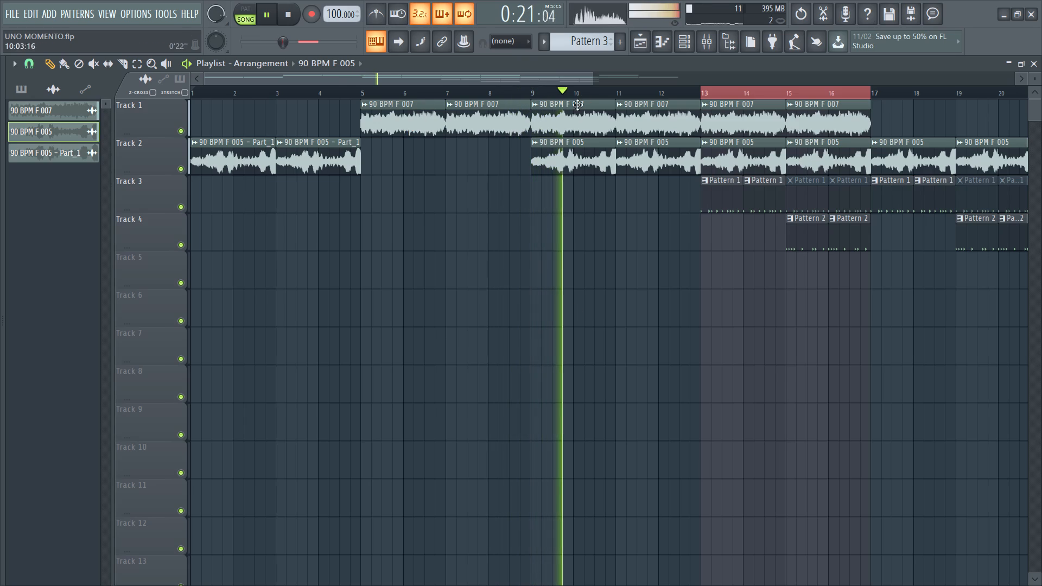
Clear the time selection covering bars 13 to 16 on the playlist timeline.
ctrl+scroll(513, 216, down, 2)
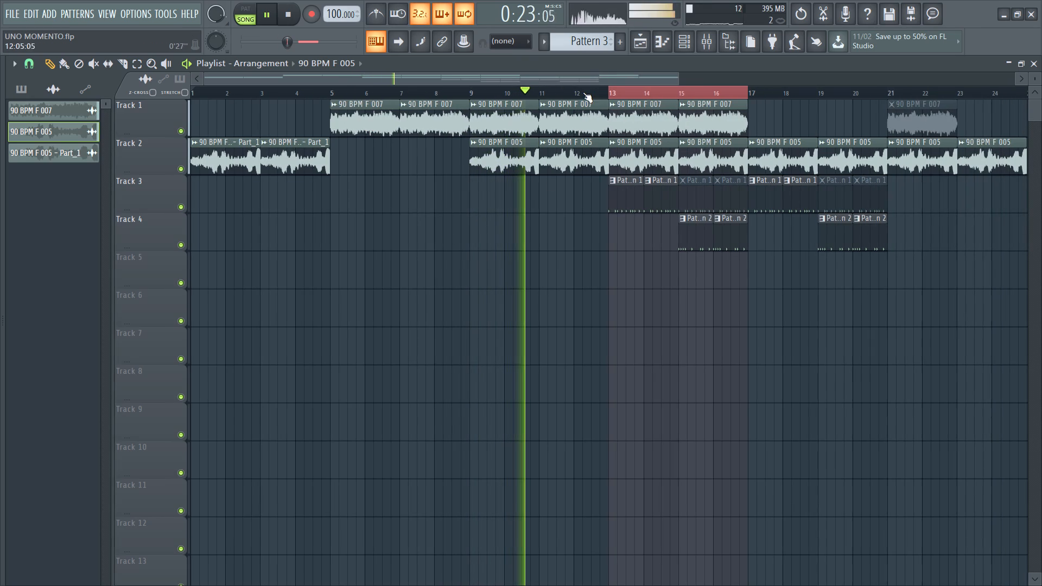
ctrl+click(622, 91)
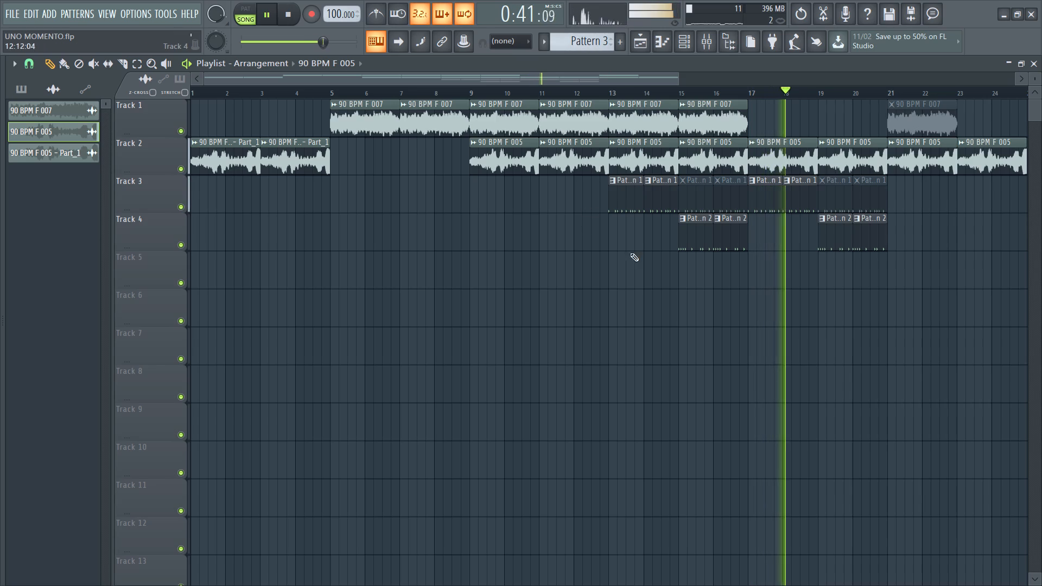
Place Pattern 3 on Track 5 at bar 13 and duplicate it three times to fill bars 13 to 16.
click(612, 269)
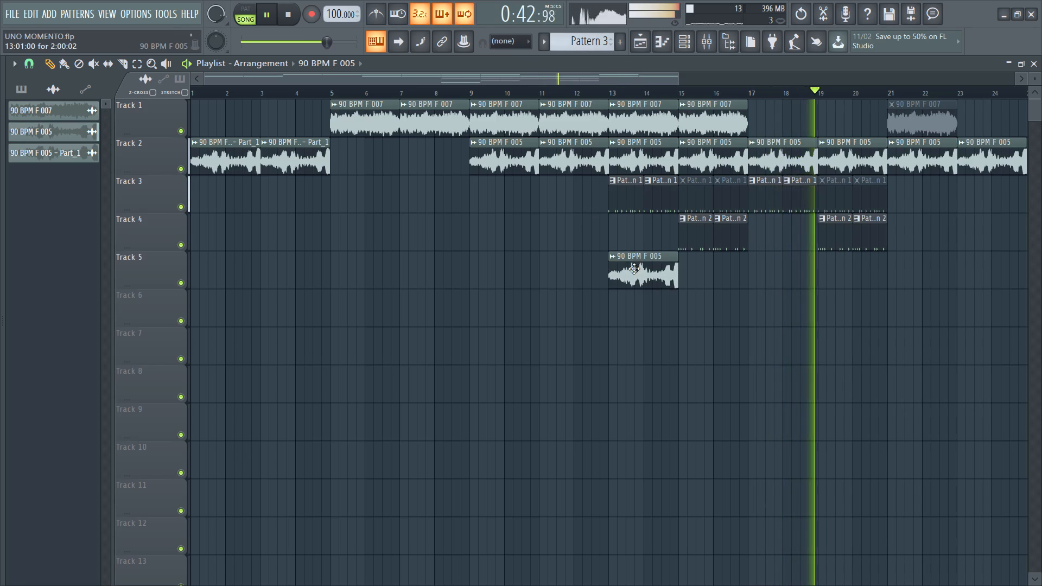
right_click(634, 269)
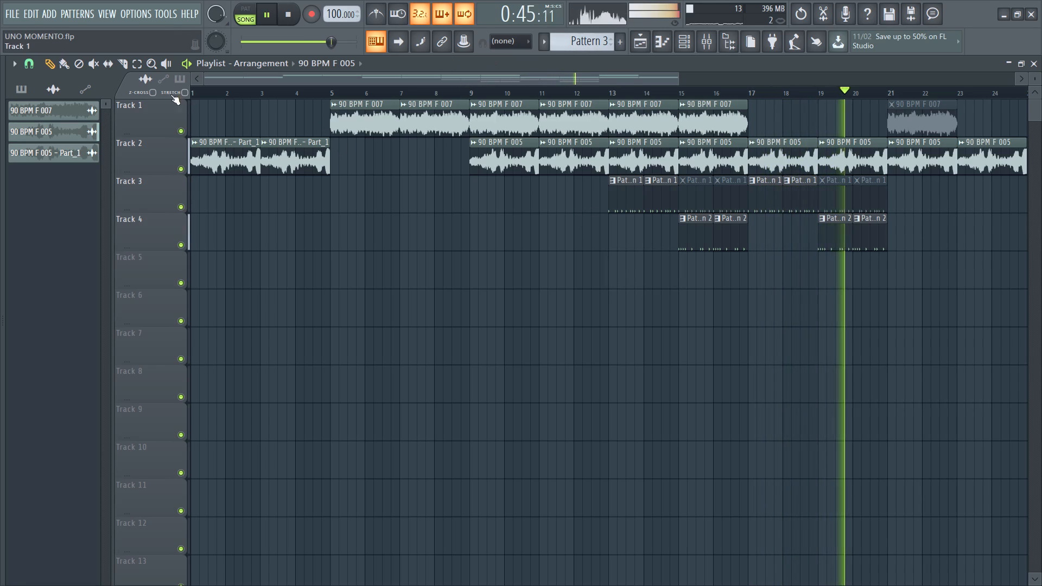
click(17, 88)
click(55, 152)
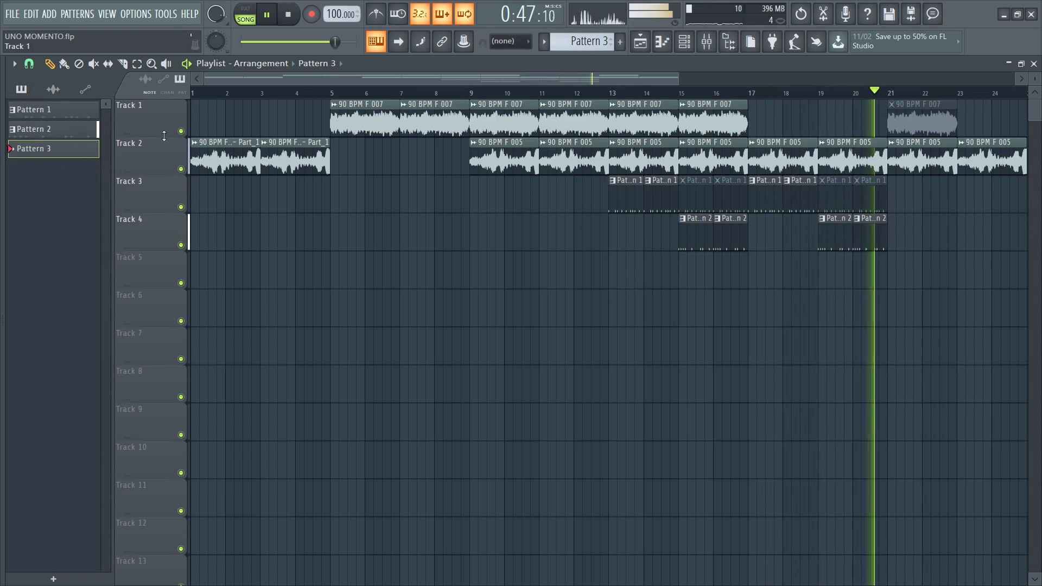
click(610, 278)
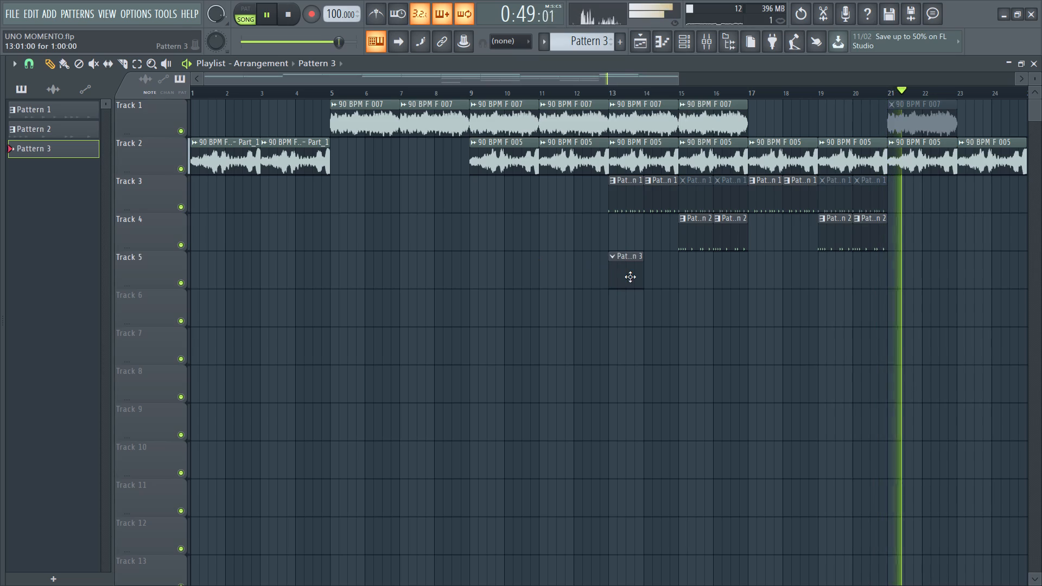
ctrl+click(630, 277)
key(ctrl+b)
key(ctrl+b)
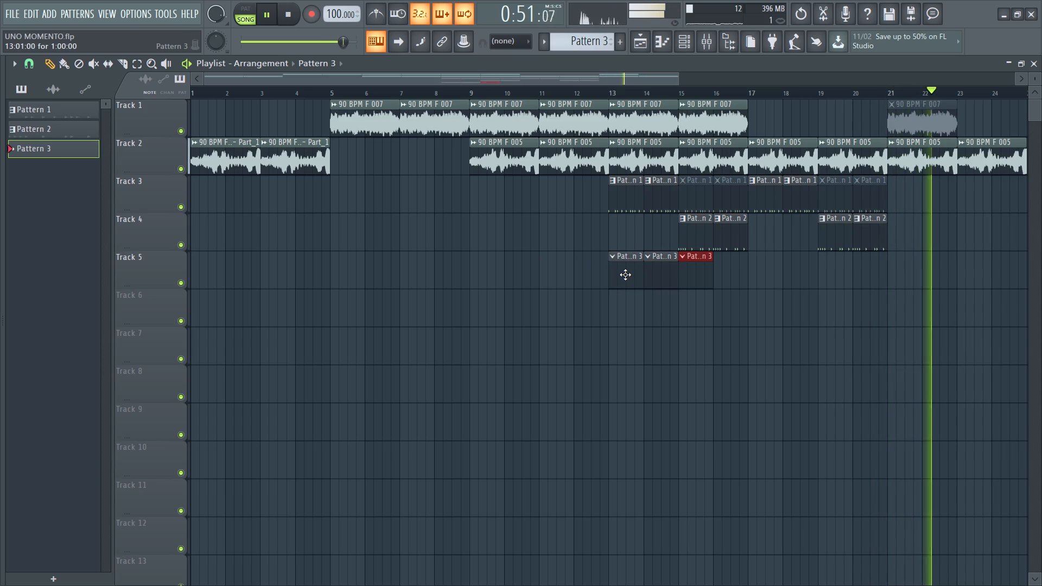
key(ctrl+b)
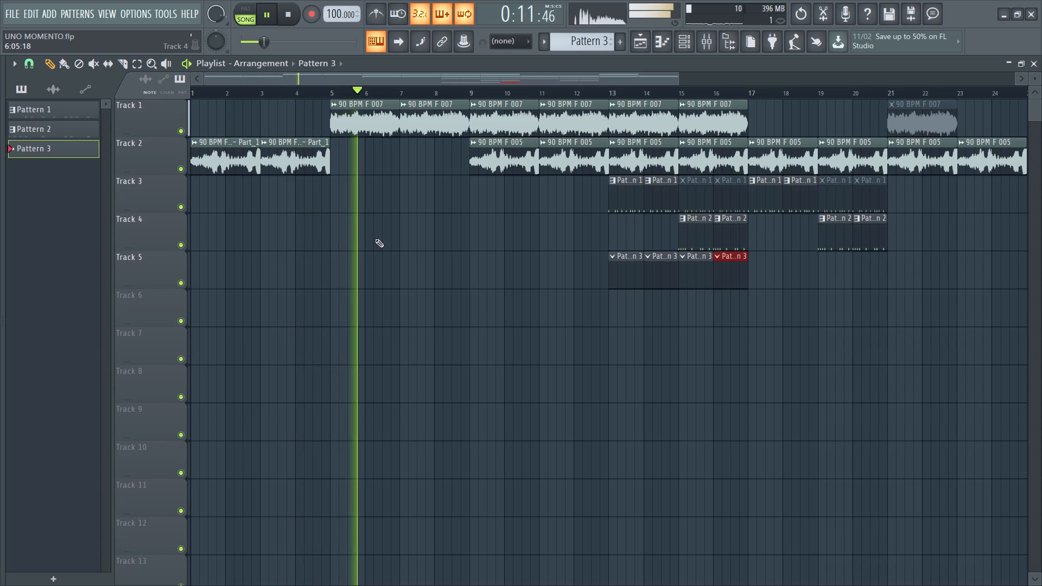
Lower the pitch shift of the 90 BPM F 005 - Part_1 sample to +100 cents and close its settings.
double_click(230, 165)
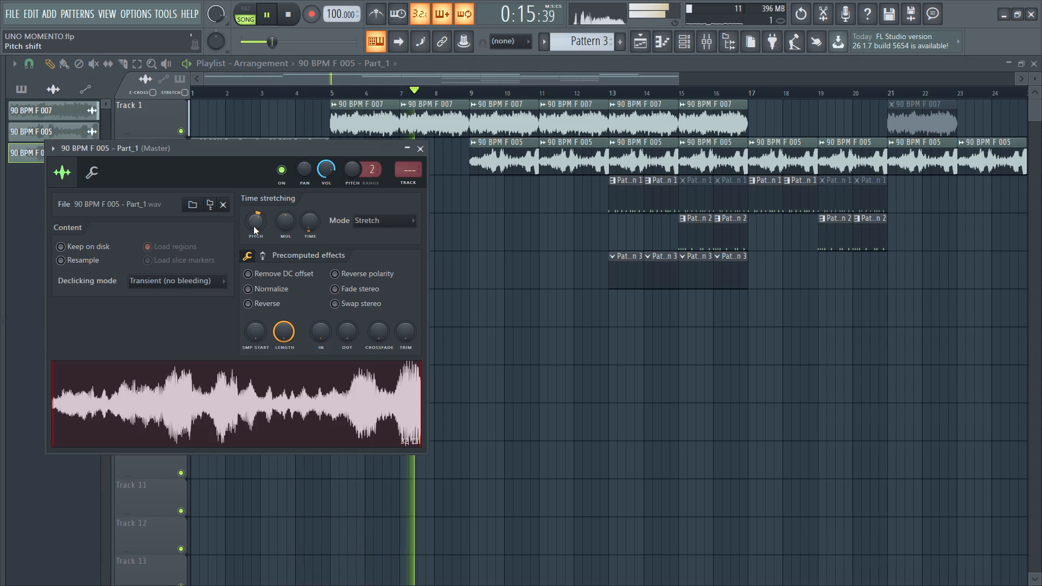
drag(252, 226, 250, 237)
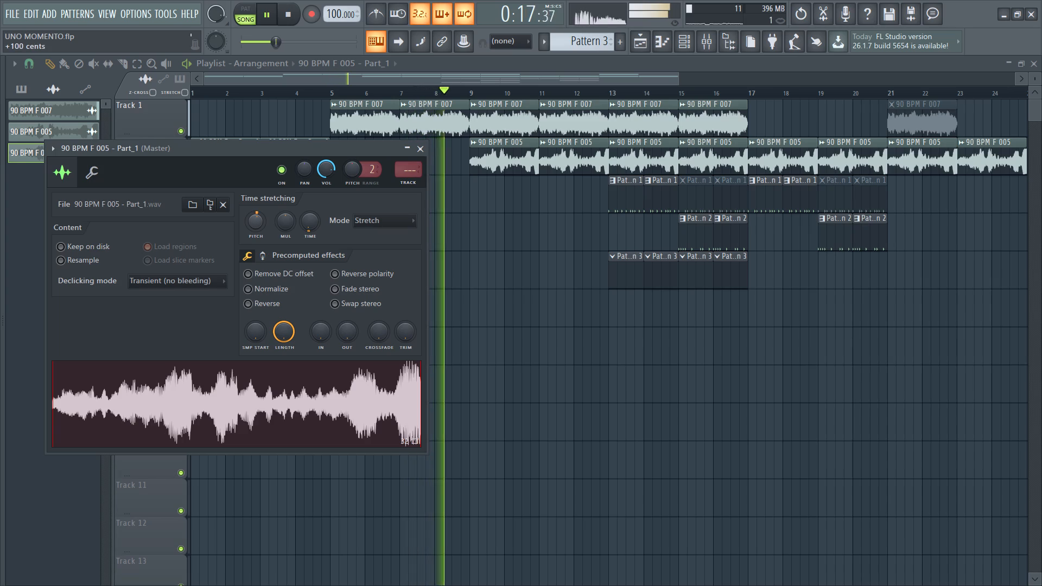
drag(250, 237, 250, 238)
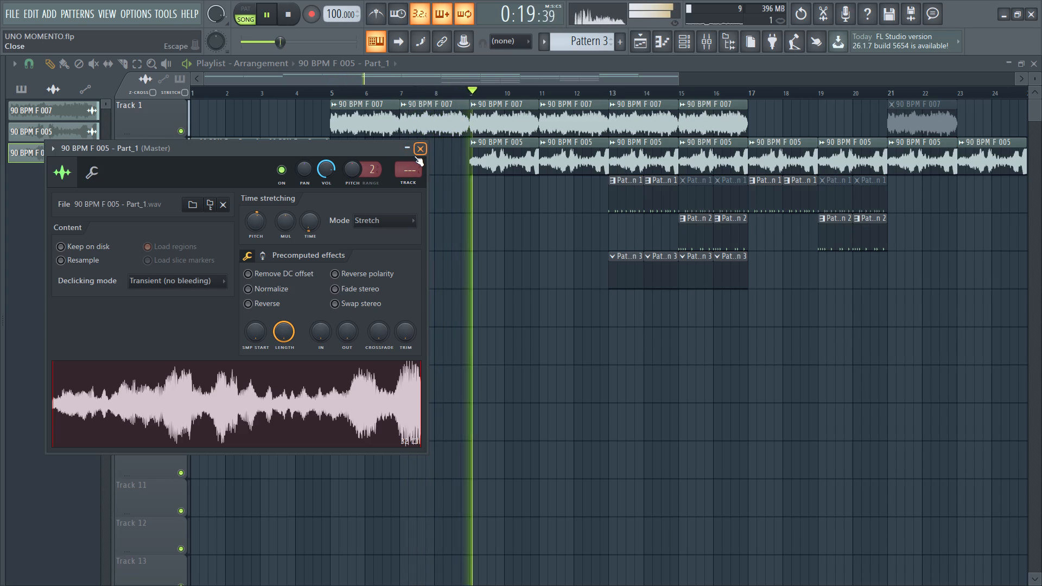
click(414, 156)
Check the 90 BPM F 005 sample's pitch shift, raise that of 90 BPM F 005 - Part_1 past +117 cents, and restart the song.
double_click(492, 165)
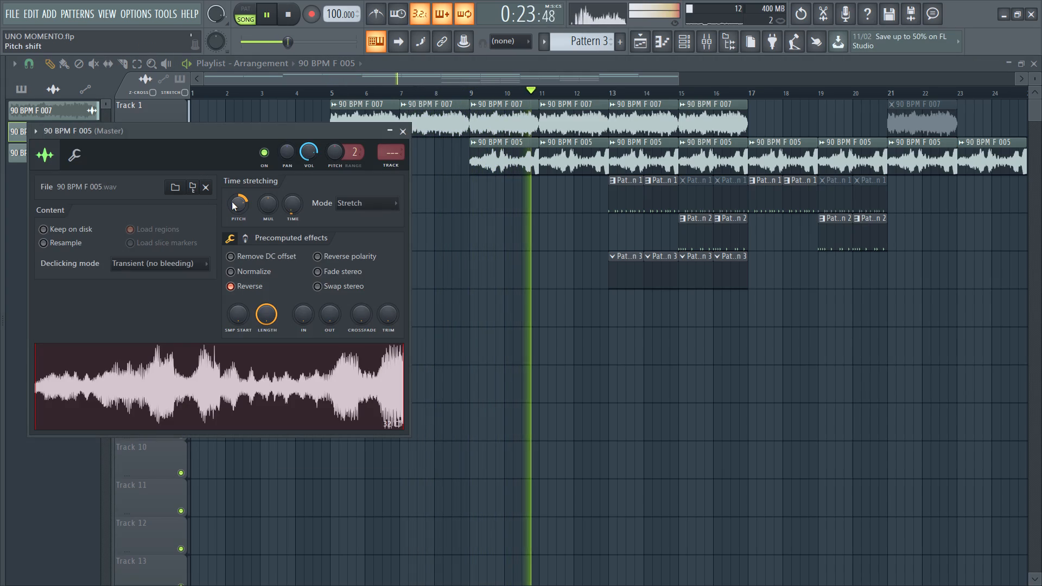
click(398, 130)
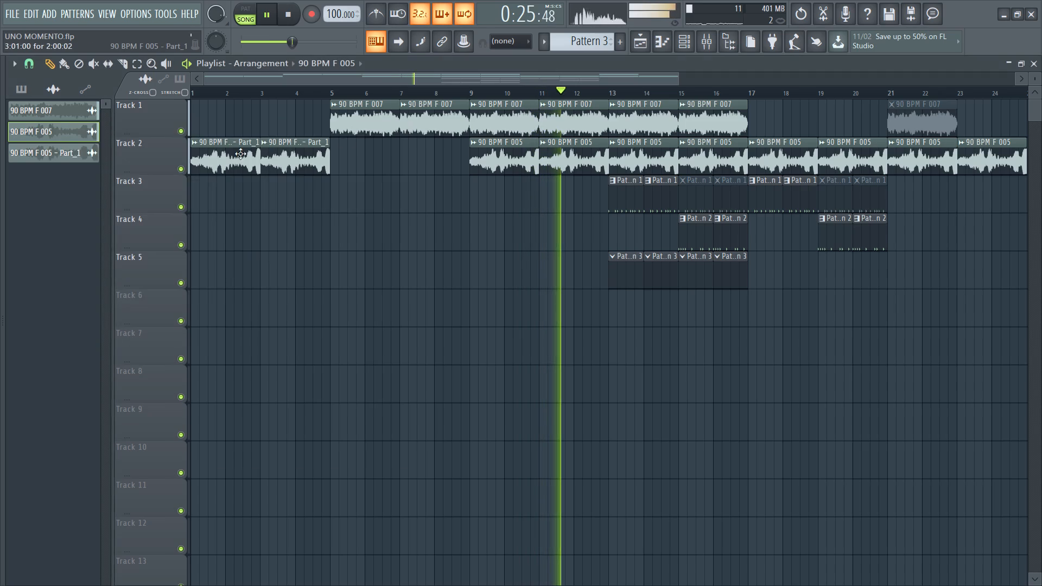
double_click(206, 162)
drag(253, 218, 253, 215)
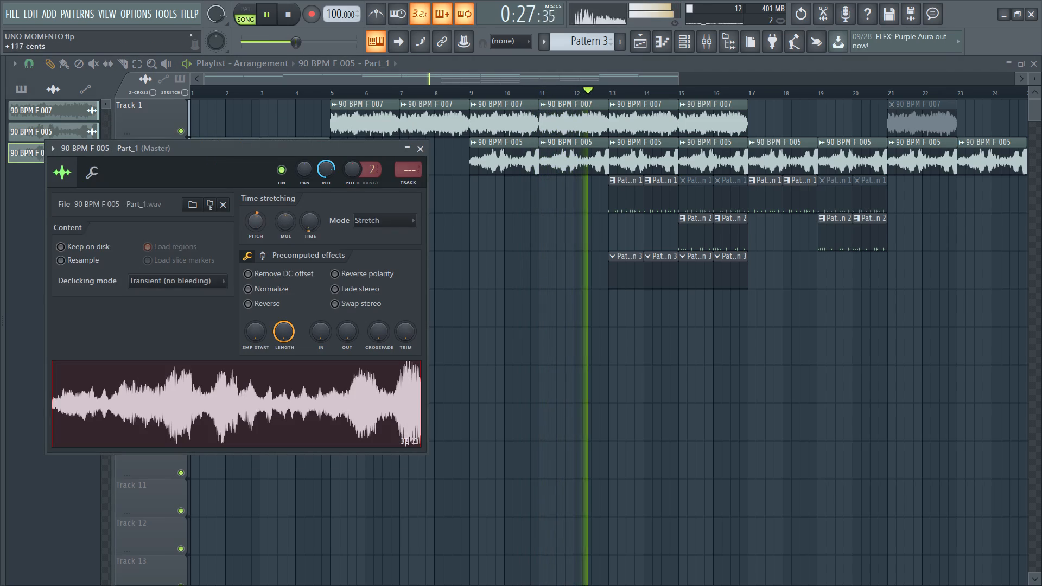
drag(253, 215, 250, 198)
click(416, 151)
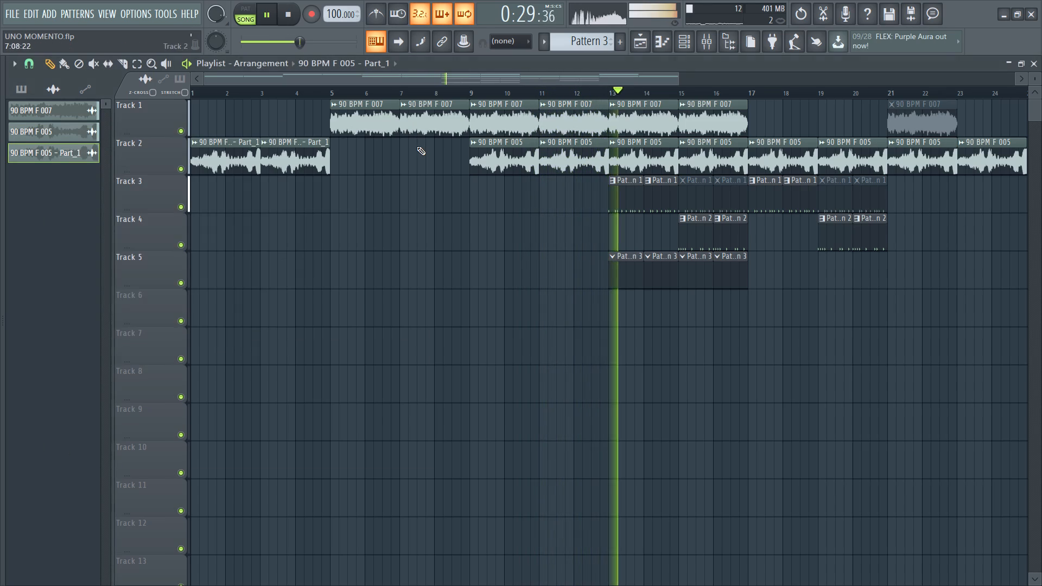
key(space)
key(space)
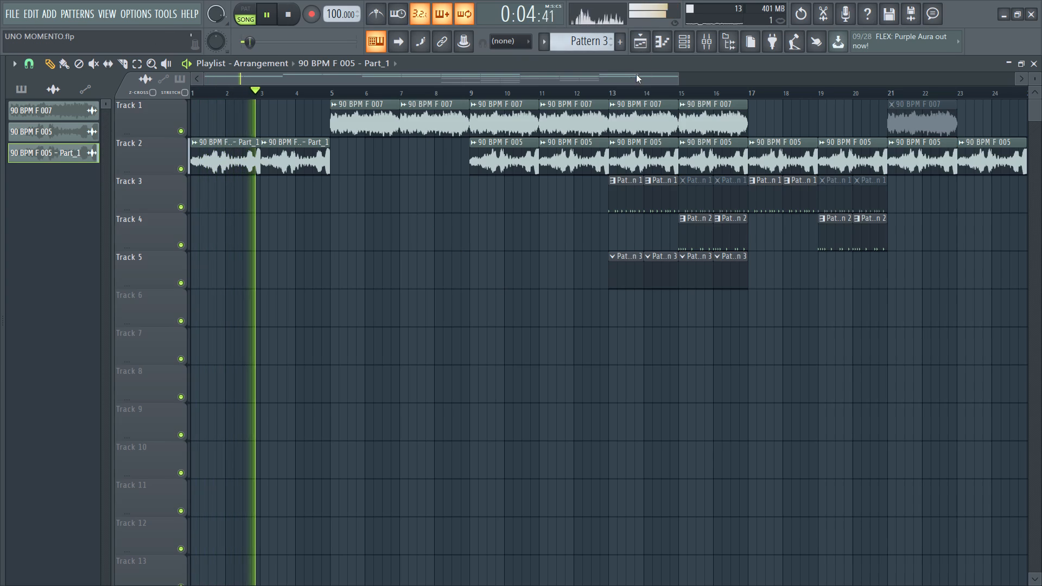
Select the time range from bar 13 to bar 17 on the playlist timeline for looped playback.
ctrl+drag(611, 92, 732, 108)
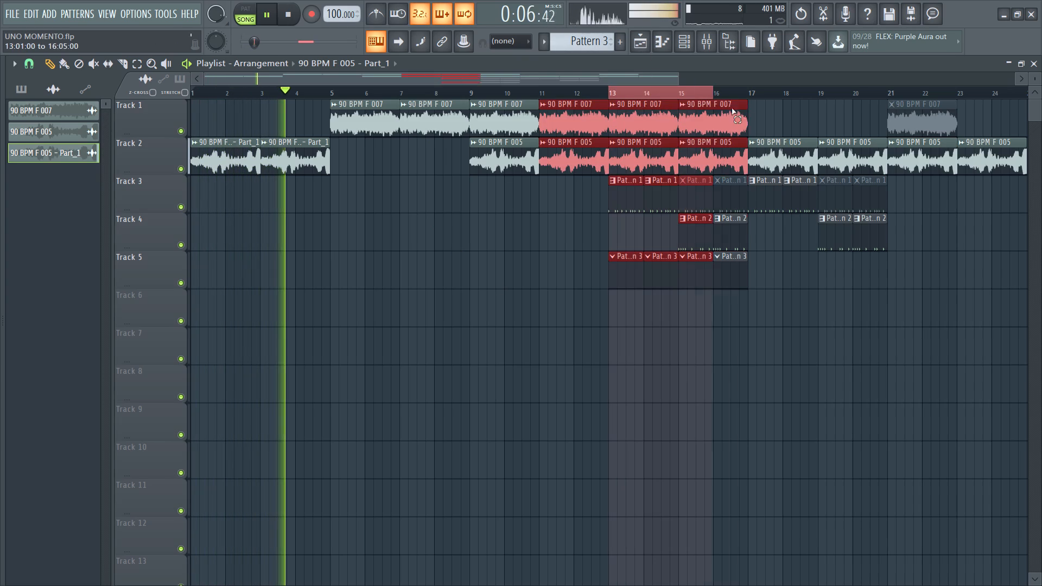
ctrl+drag(732, 108, 747, 112)
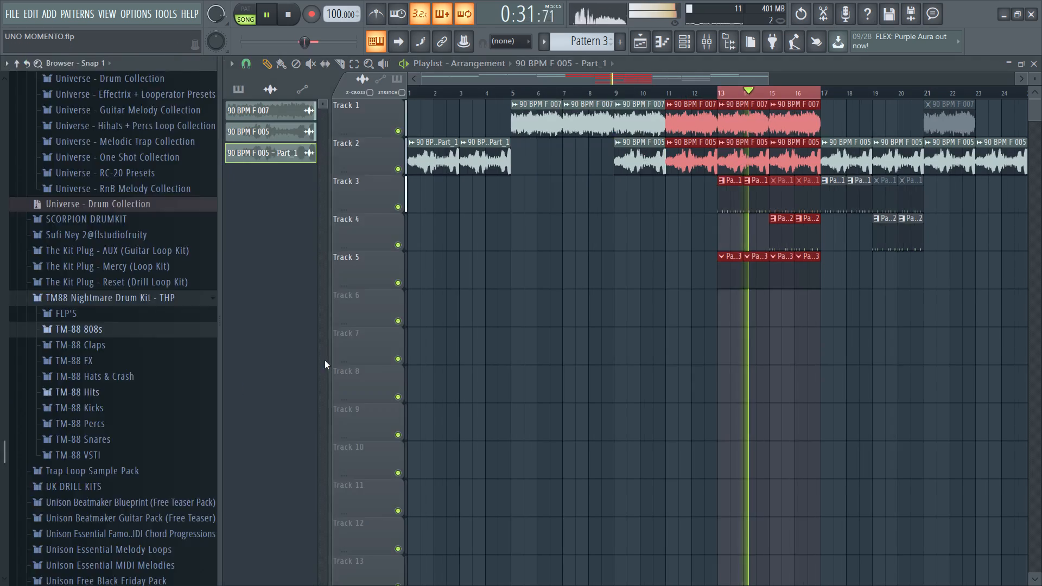
Select the Nexus channel and open its piano roll for Pattern 3.
click(688, 37)
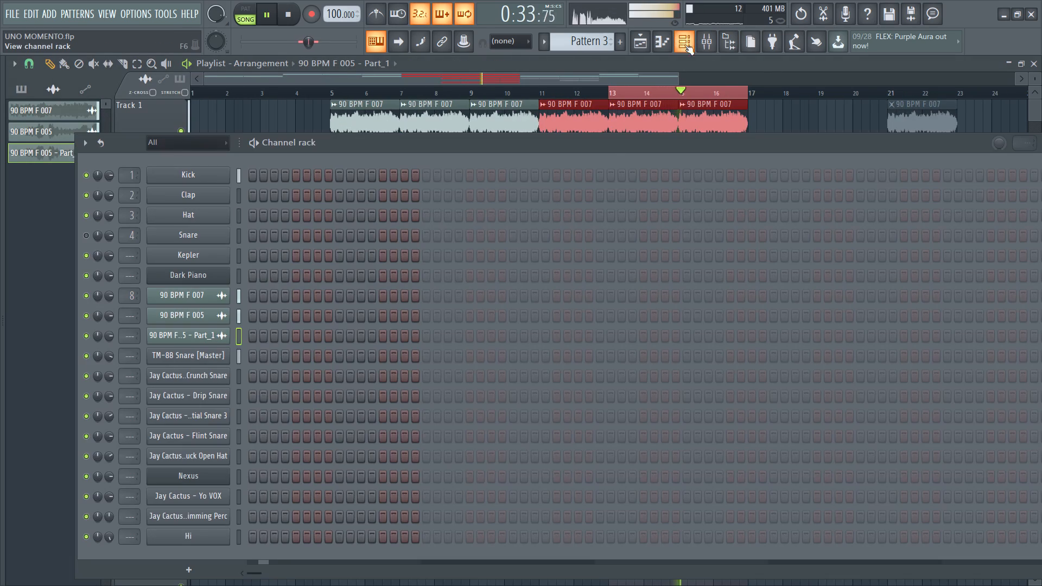
click(236, 475)
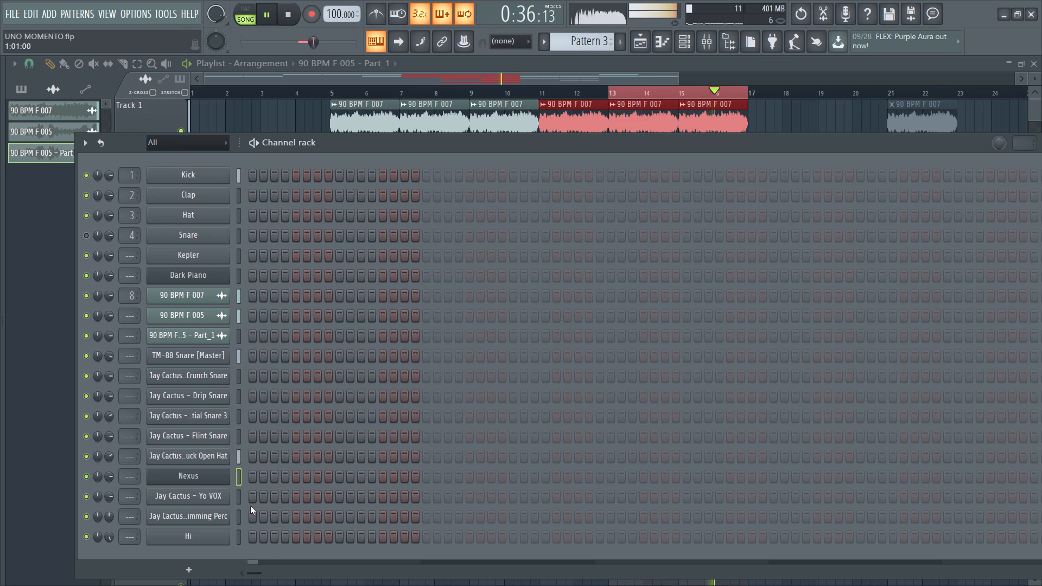
click(666, 37)
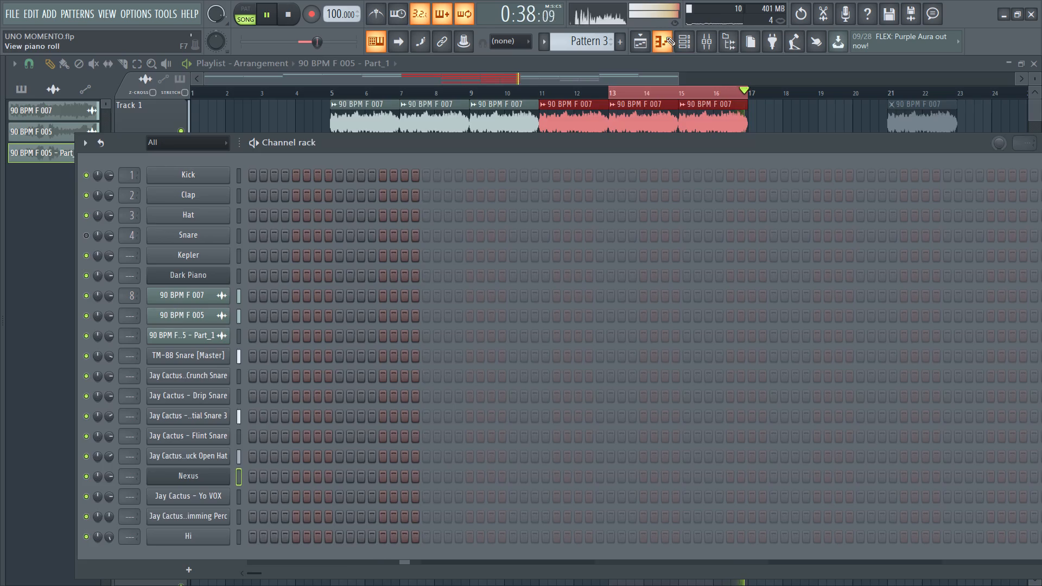
Audition Nexus notes such as D5, A#4 and G4 against the looped song section to find pitches that fit the melody.
key(y)
key(y)
key(y)
key(y)
key(y)
text(KJ)
key(comma)
key(comma)
key(comma)
key(comma)
key(comma)
key(comma)
key(comma)
key(comma)
key(comma)
key(period)
key(period)
key(period)
key(period)
key(period)
key(period)
key(period)
key(period)
key(period)
key(period)
key(period)
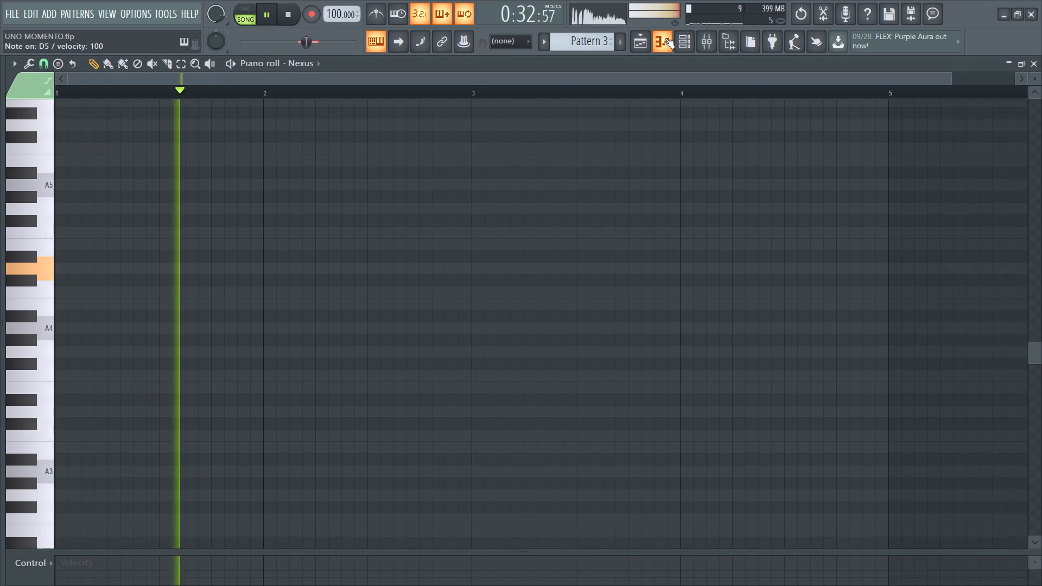
text(//.,M)
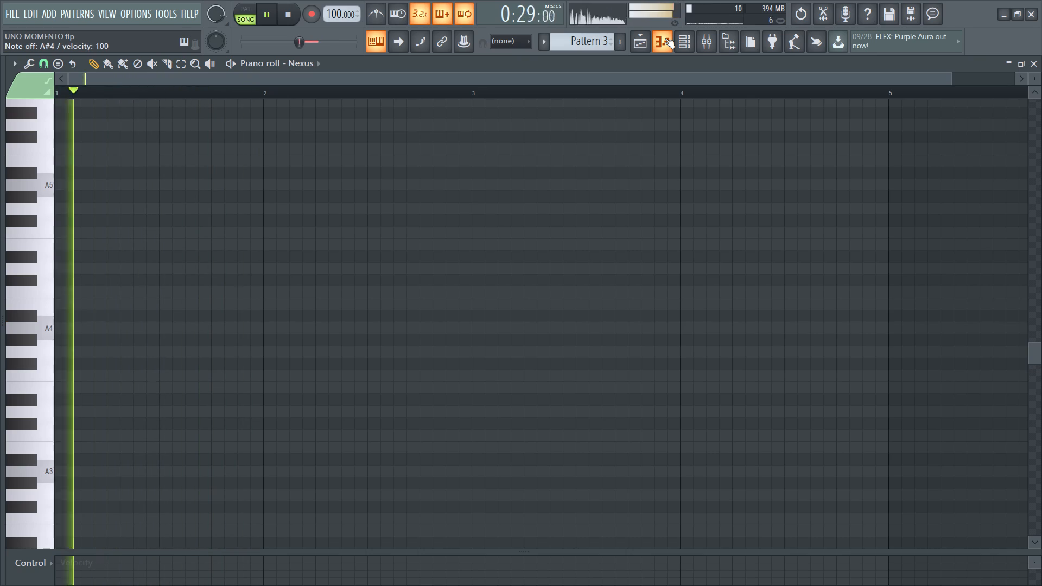
text(.M)
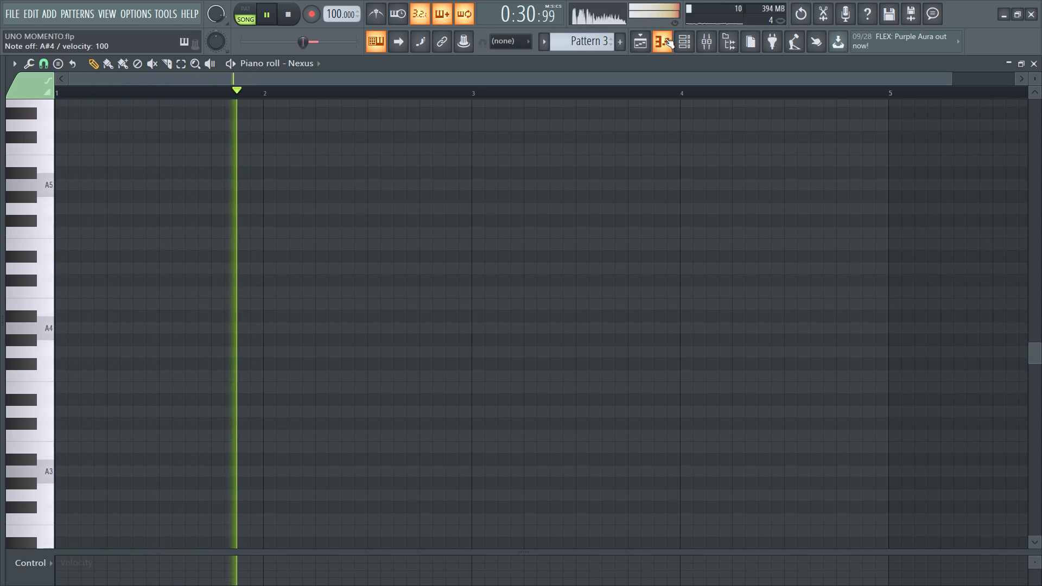
key(m)
key(m)
key(m)
key(m)
key(m)
key(m)
key(m)
key(m)
key(m)
key(m)
key(m)
key(m)
key(m)
key(m)
key(m)
key(m)
key(m)
key(m)
key(m)
key(m)
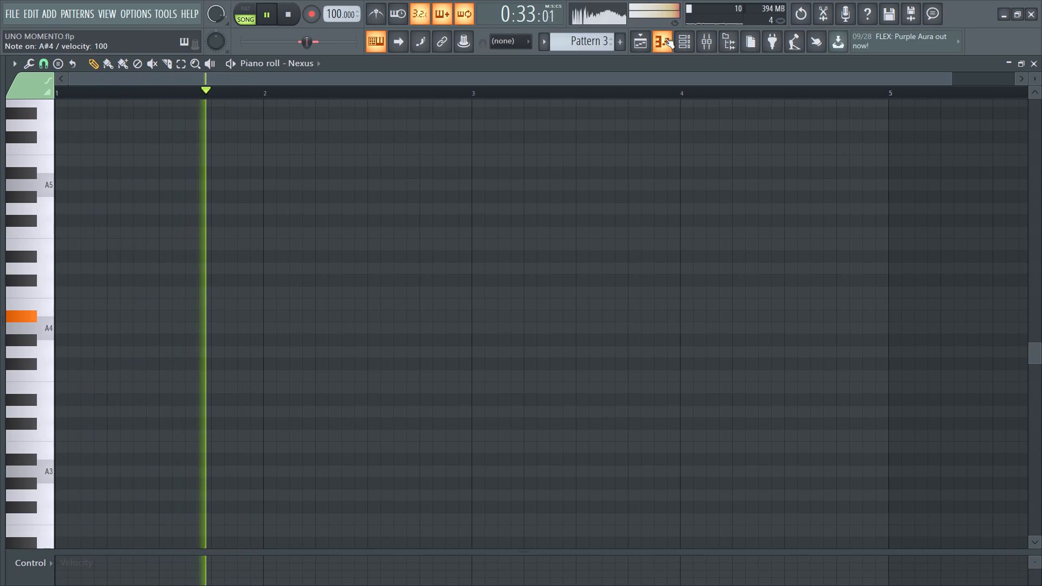
key(g)
key(b)
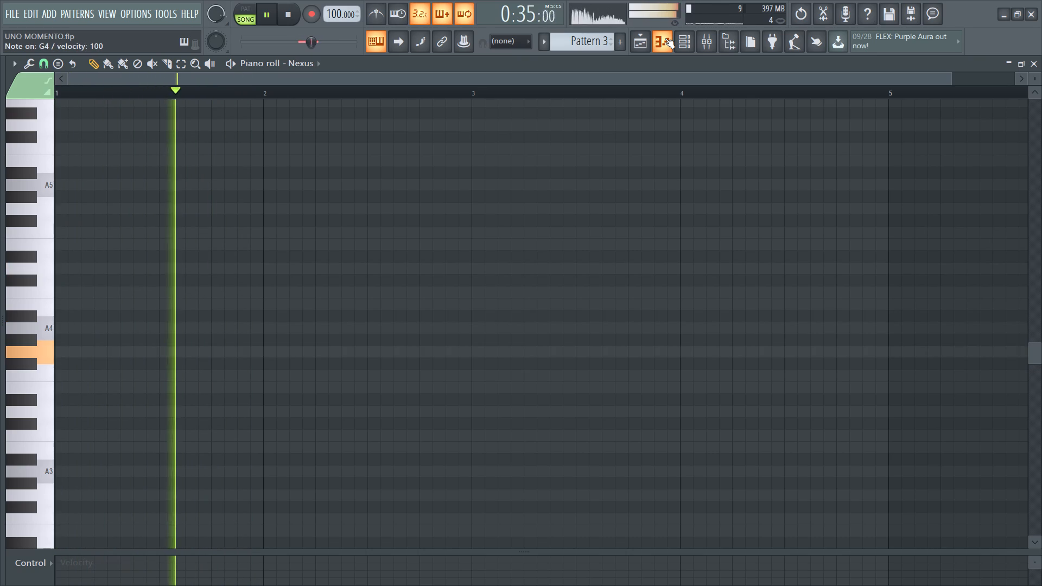
key(h)
key(j)
key(j)
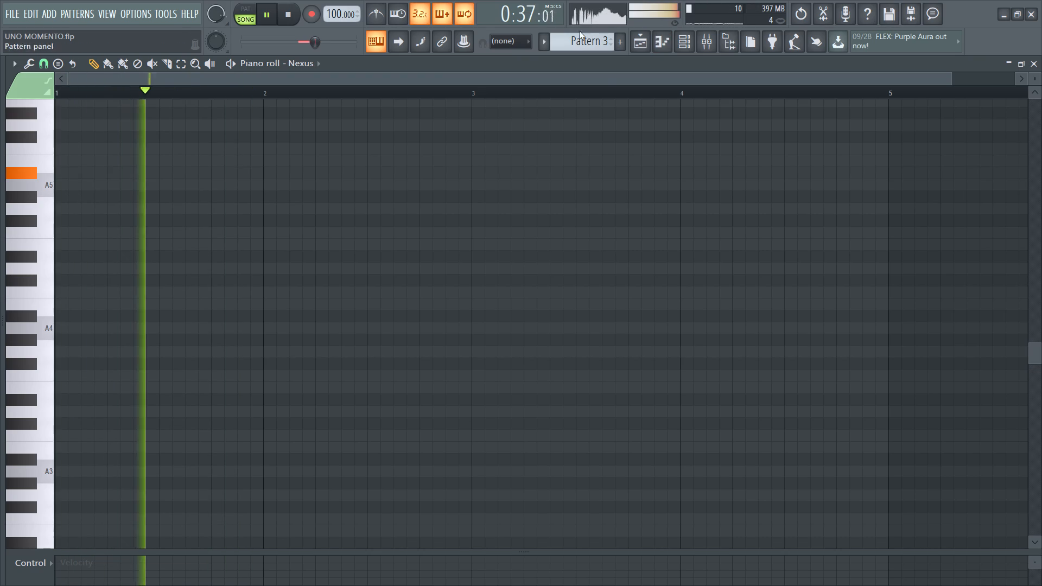
In the playlist, delete the Pattern 3 clips at bars 14 and 16 on Track 5.
click(640, 43)
key(j)
key(j)
key(j)
key(j)
key(j)
key(j)
key(j)
key(j)
key(j)
key(j)
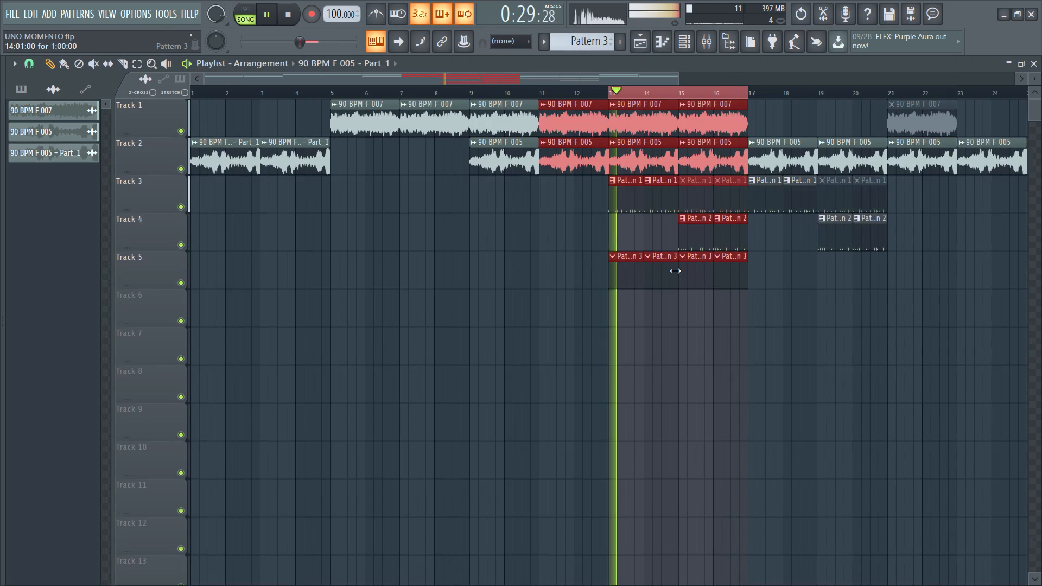
right_click(670, 271)
key(m)
key(m)
key(m)
key(m)
key(m)
key(m)
key(m)
key(m)
key(m)
key(m)
key(m)
key(m)
key(m)
key(m)
key(m)
key(m)
key(m)
key(m)
key(m)
key(m)
right_click(729, 276)
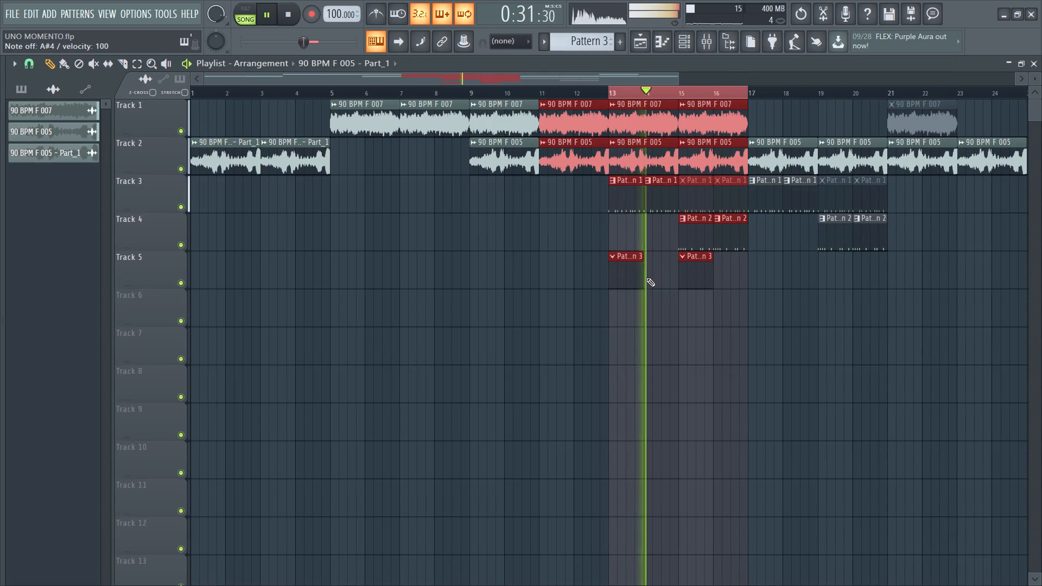
Select the two remaining Pattern 3 clips on Track 5 and extend each to two bars, filling bars 13 to 16.
key(comma)
key(comma)
key(comma)
key(comma)
ctrl+click(630, 277)
key(ctrl+period)
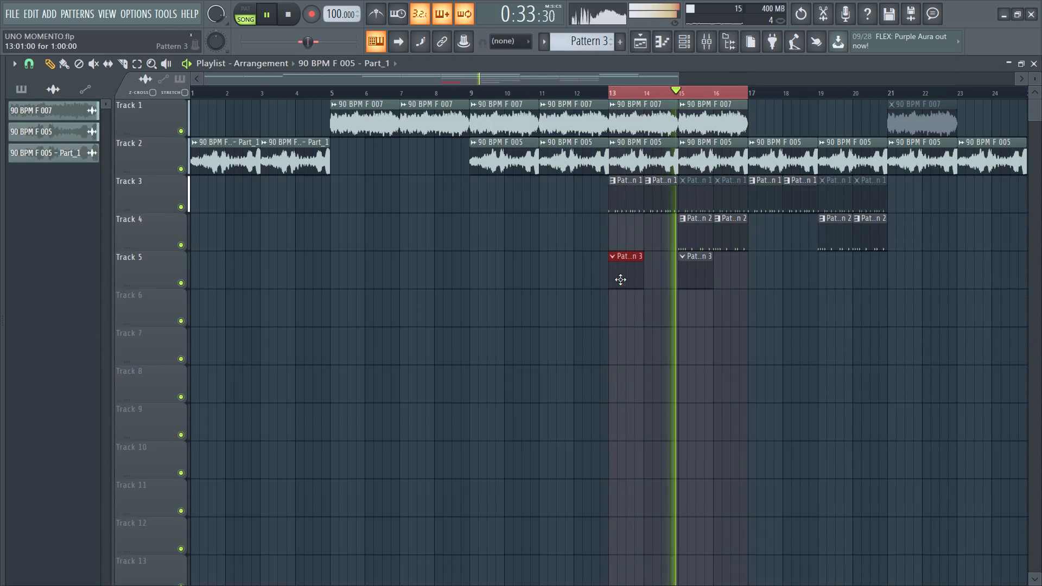
ctrl+drag(601, 279, 705, 270)
key(ctrl+m)
key(ctrl+m)
key(ctrl+m)
key(ctrl+m)
key(ctrl+m)
key(ctrl+m)
key(ctrl+m)
key(ctrl+m)
key(ctrl+m)
key(ctrl+m)
key(ctrl+m)
key(ctrl+m)
key(ctrl+m)
key(ctrl+m)
key(ctrl+m)
drag(644, 279, 676, 289)
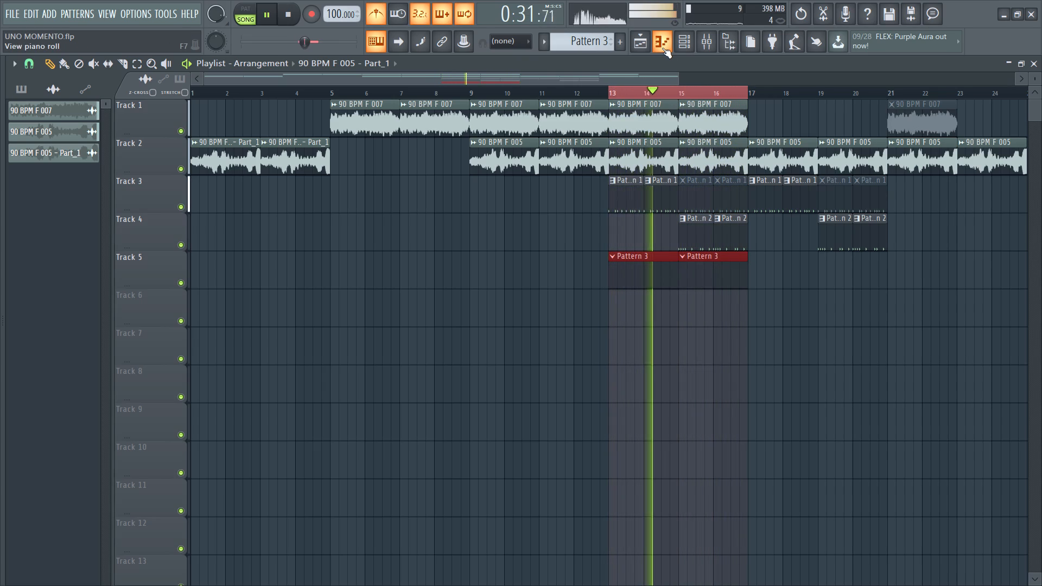
Audition Nexus notes G#4, F4, A#4 and C5 over the loop from its piano roll, and stop playback.
click(655, 42)
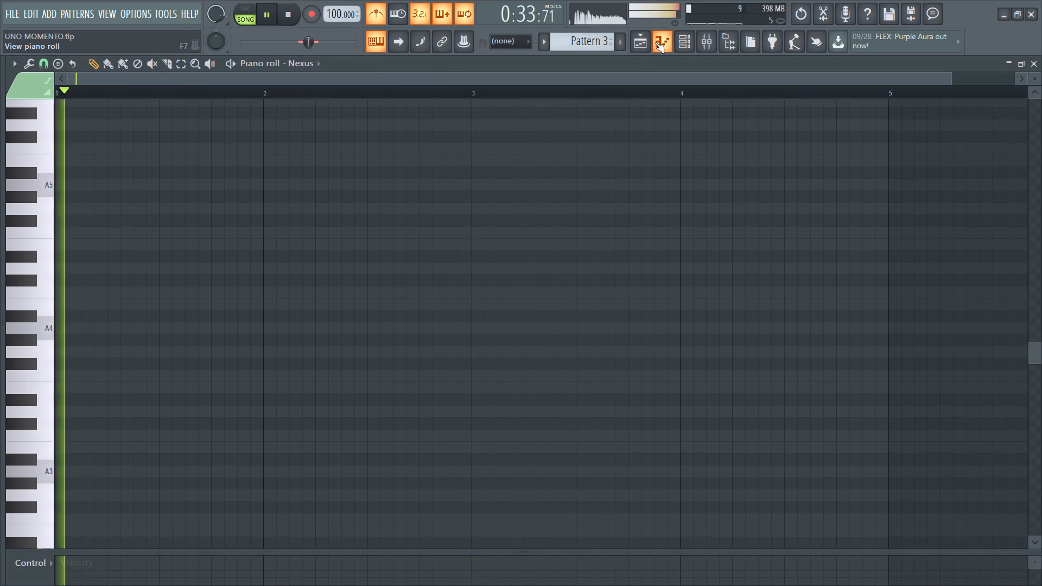
key(n)
key(n)
key(n)
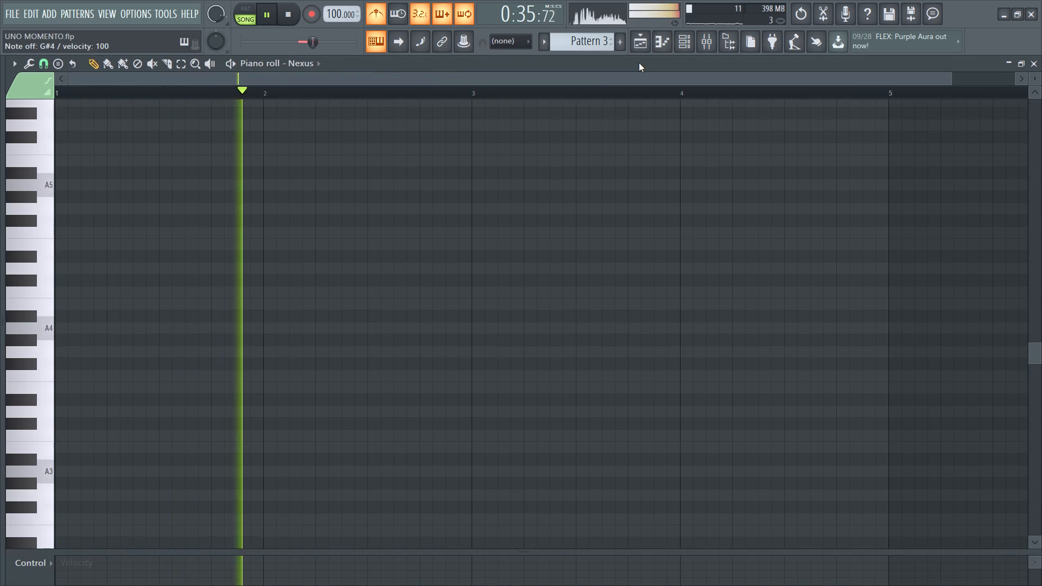
key(v)
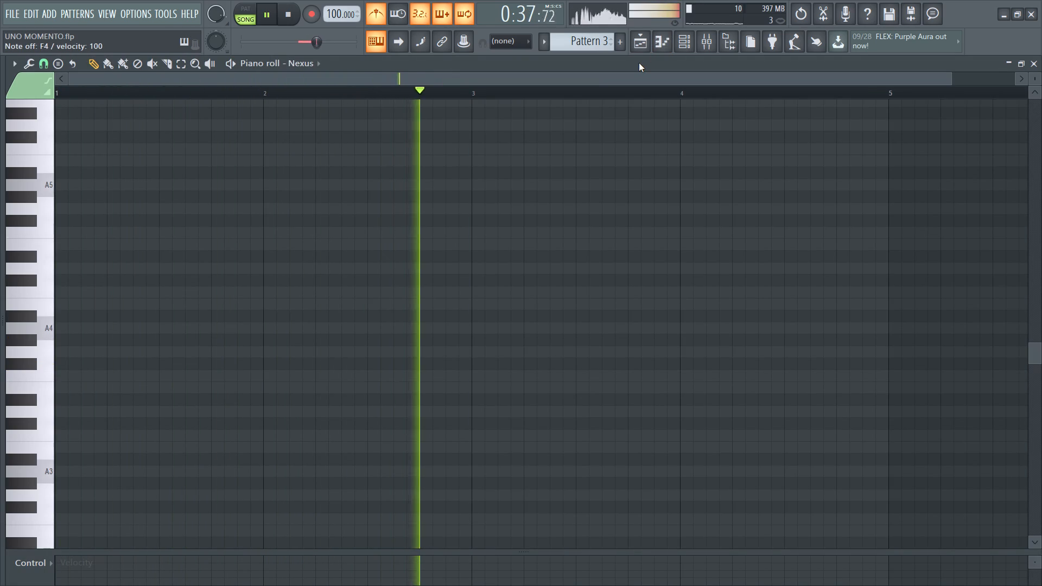
key(n)
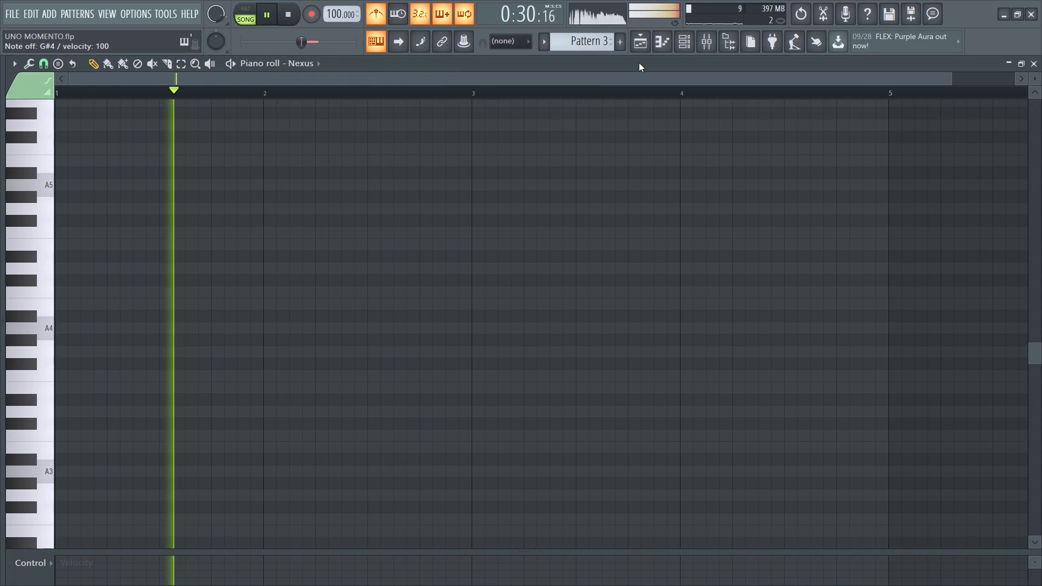
key(m)
key(comma)
key(comma)
key(comma)
key(comma)
key(comma)
key(comma)
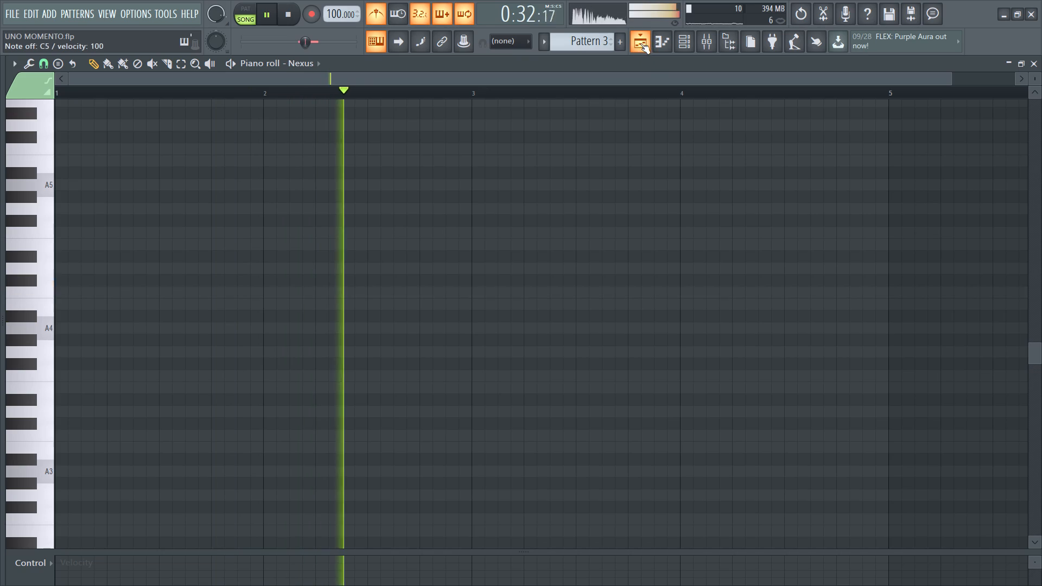
key(m)
key(m)
key(m)
key(m)
key(m)
key(m)
key(m)
key(m)
key(m)
key(m)
key(m)
key(m)
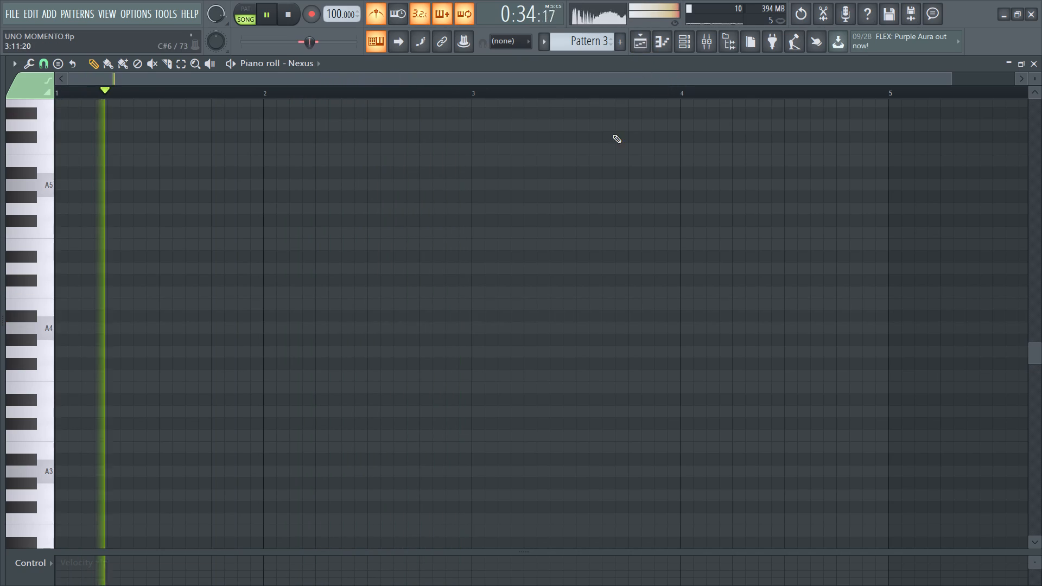
key(space)
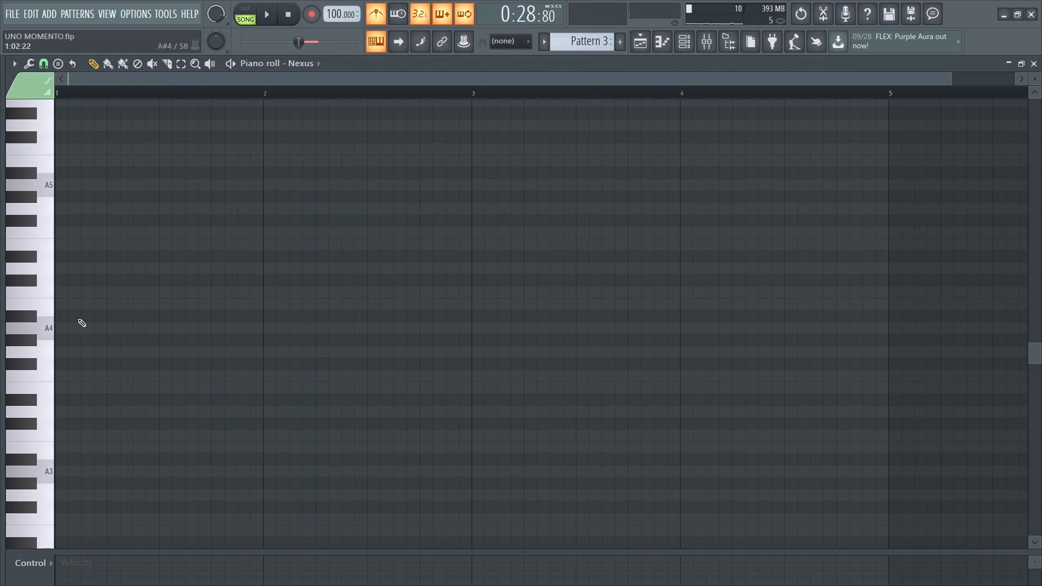
Draw an A4 note at the start of bar 1 in the Nexus piano roll and lengthen it to about half a bar.
click(42, 334)
drag(70, 328, 52, 330)
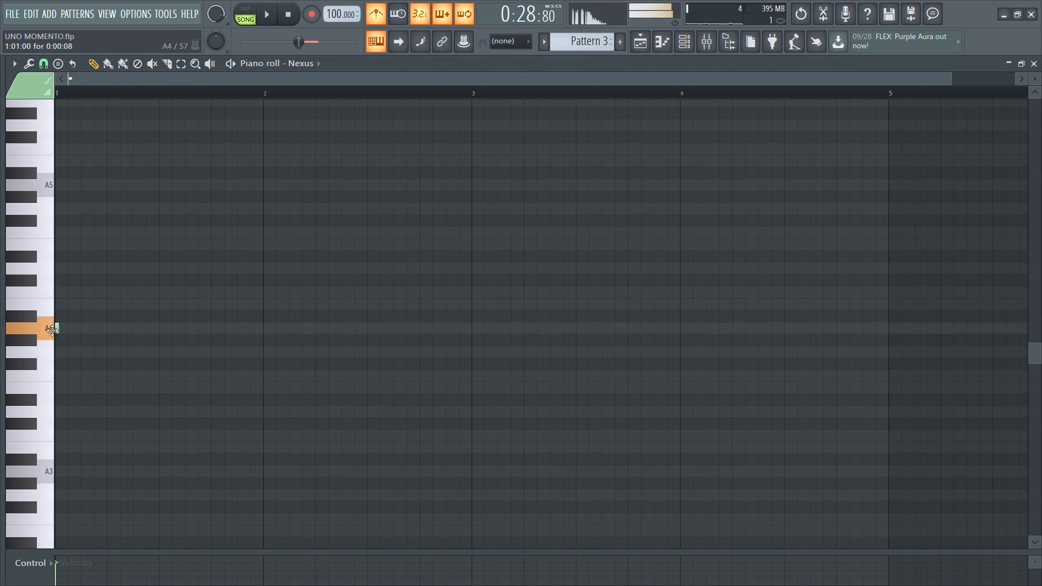
drag(52, 330, 44, 330)
click(58, 329)
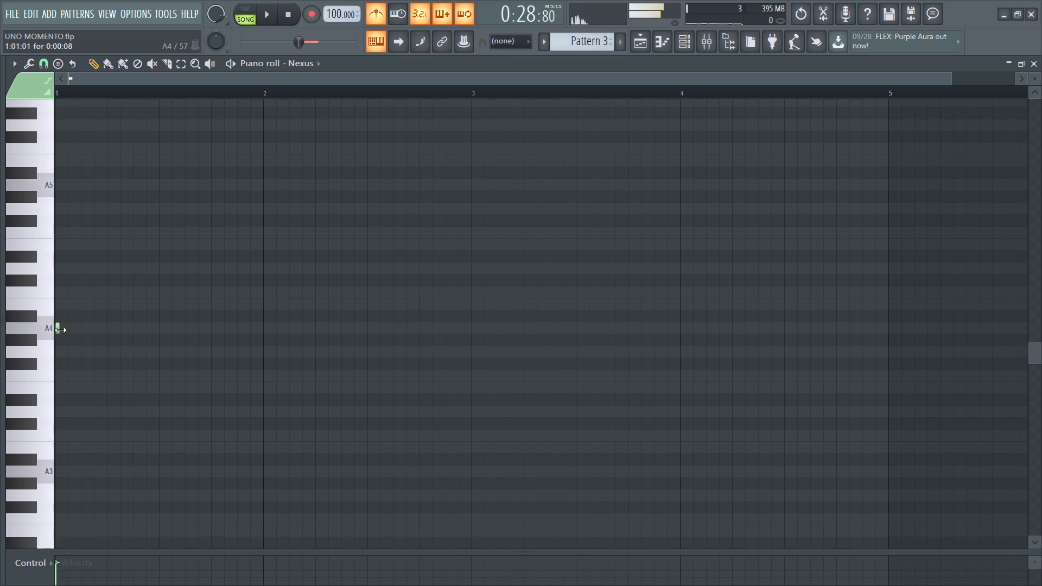
drag(60, 330, 160, 334)
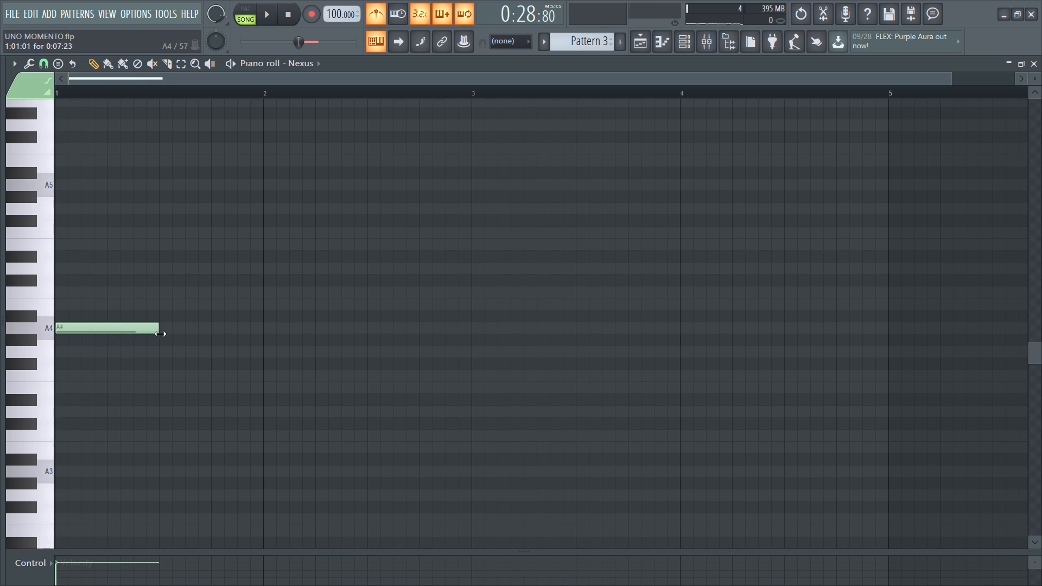
Lengthen the A4 note to about one bar, audition A#4, and draw an equally long A#4 note at the start of bar 2.
drag(160, 334, 268, 330)
key(m)
key(m)
key(m)
key(m)
key(m)
key(m)
key(m)
key(m)
key(m)
key(m)
key(m)
key(m)
key(m)
key(m)
key(m)
key(m)
key(m)
key(m)
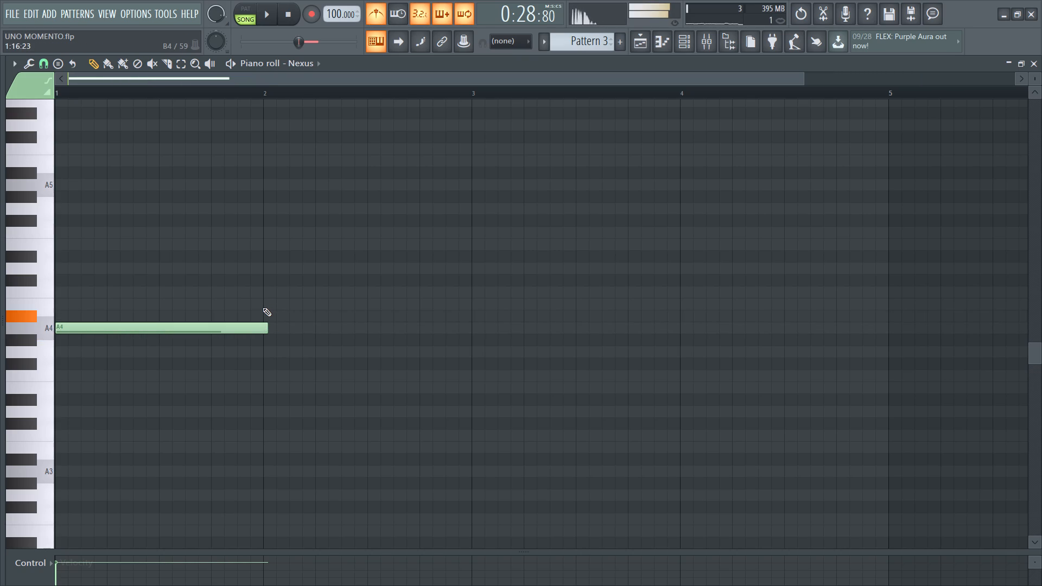
click(263, 310)
drag(271, 307, 271, 321)
Play the loop while trimming the A4 note to end at bar 2 and the A#4 note to end at bar 3.
key(space)
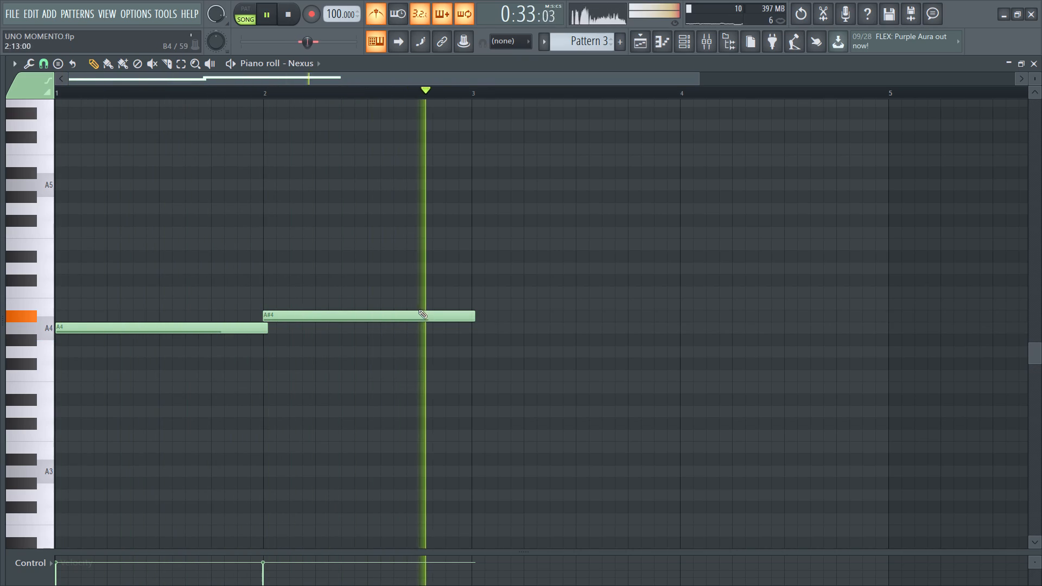
drag(265, 324, 261, 336)
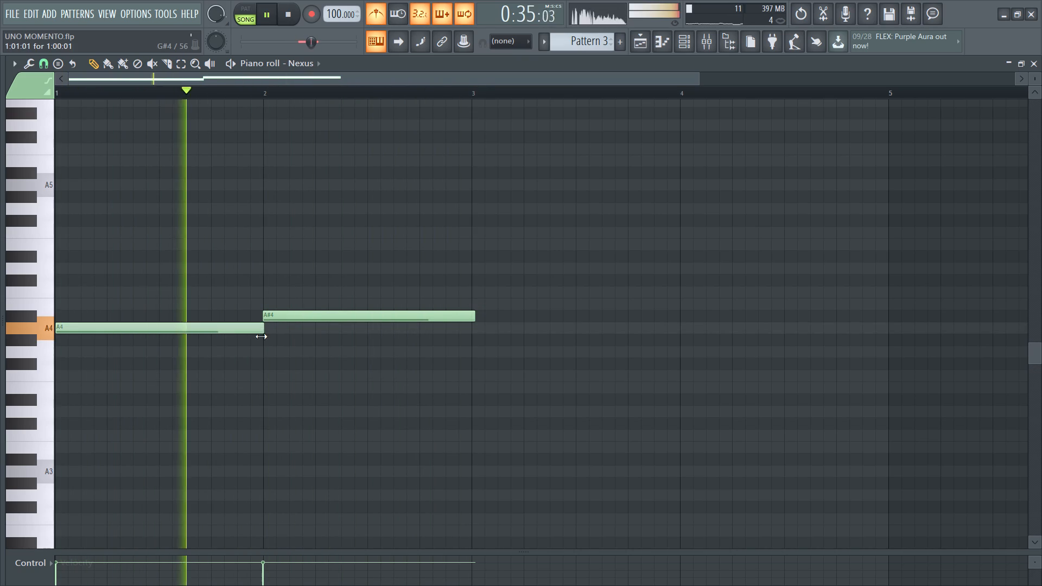
drag(261, 336, 260, 338)
drag(475, 316, 471, 326)
key(space)
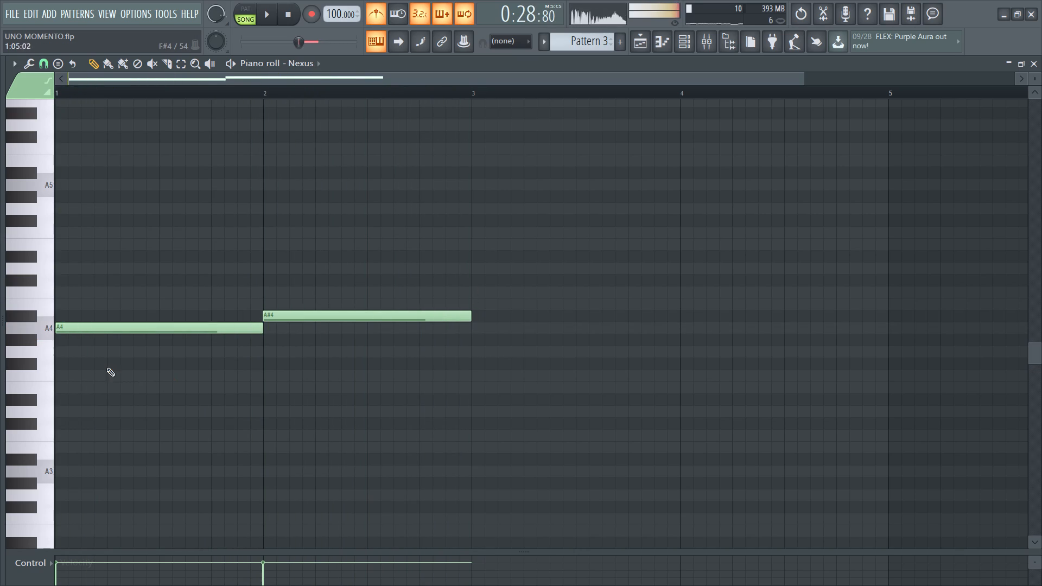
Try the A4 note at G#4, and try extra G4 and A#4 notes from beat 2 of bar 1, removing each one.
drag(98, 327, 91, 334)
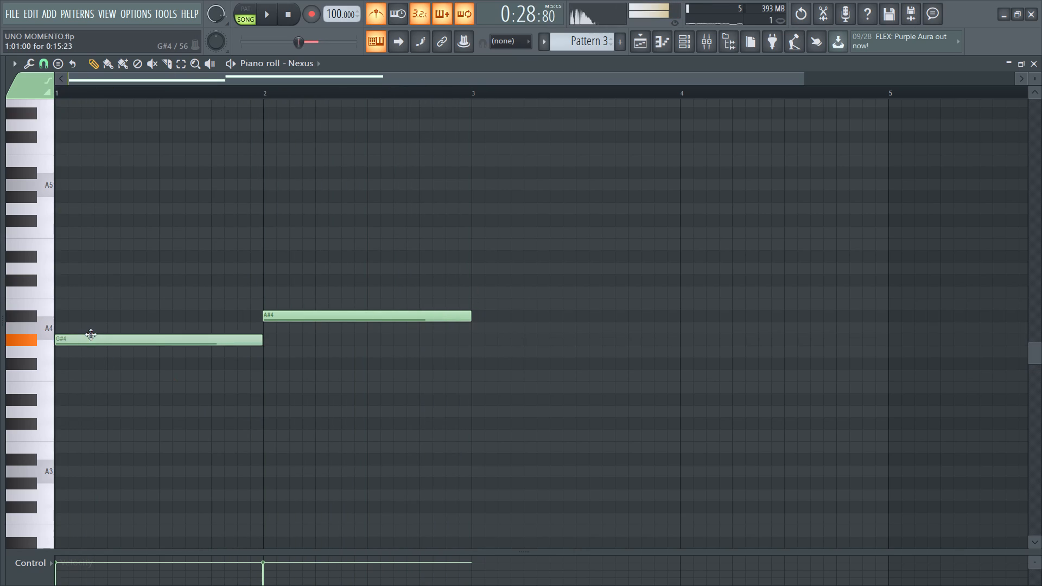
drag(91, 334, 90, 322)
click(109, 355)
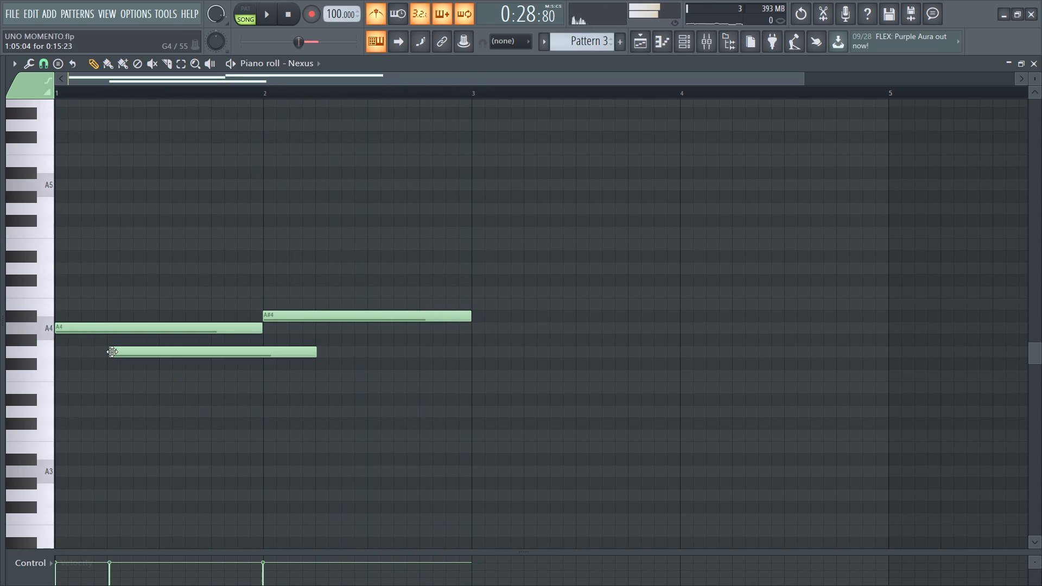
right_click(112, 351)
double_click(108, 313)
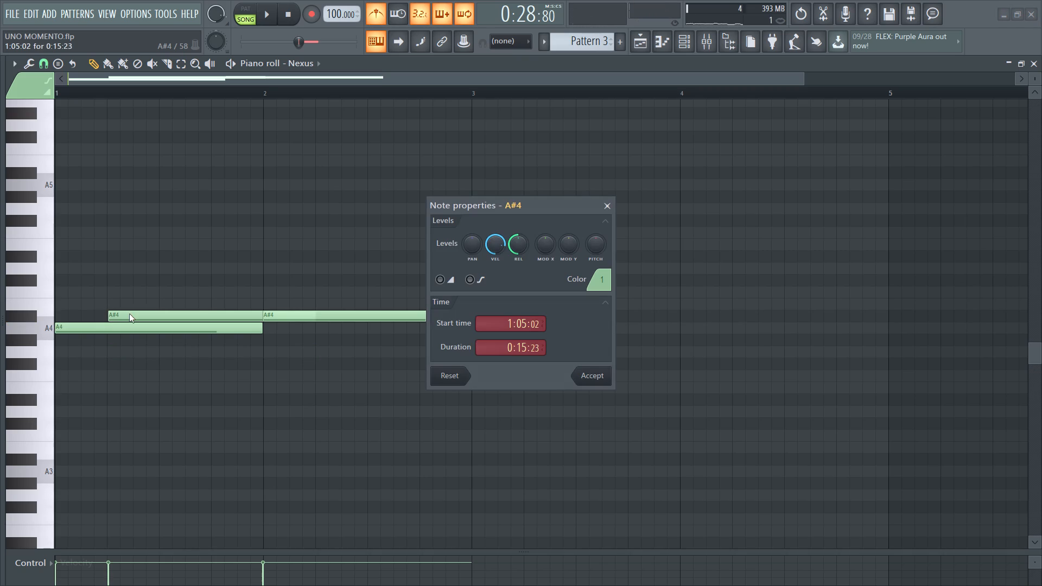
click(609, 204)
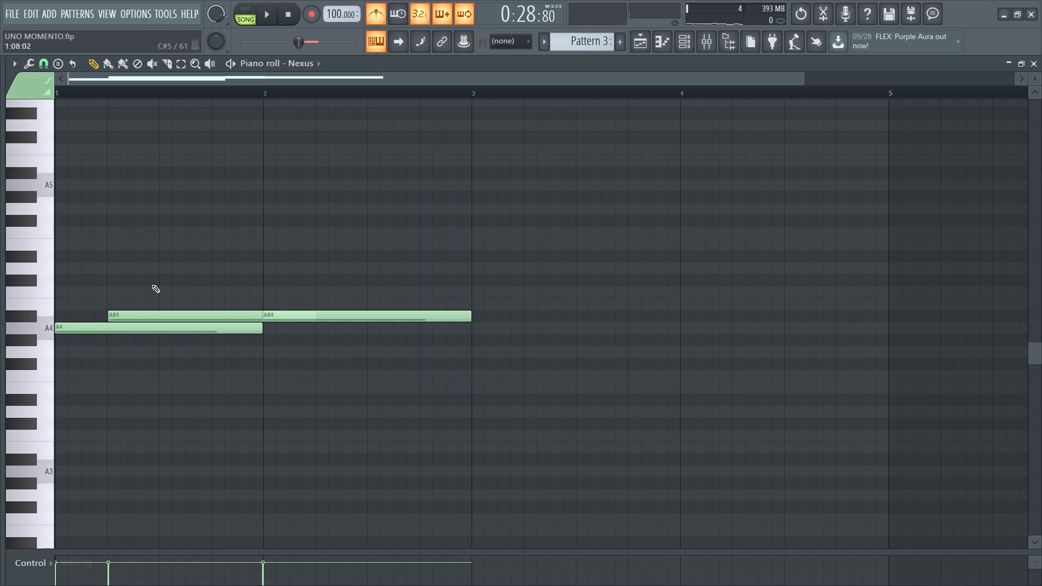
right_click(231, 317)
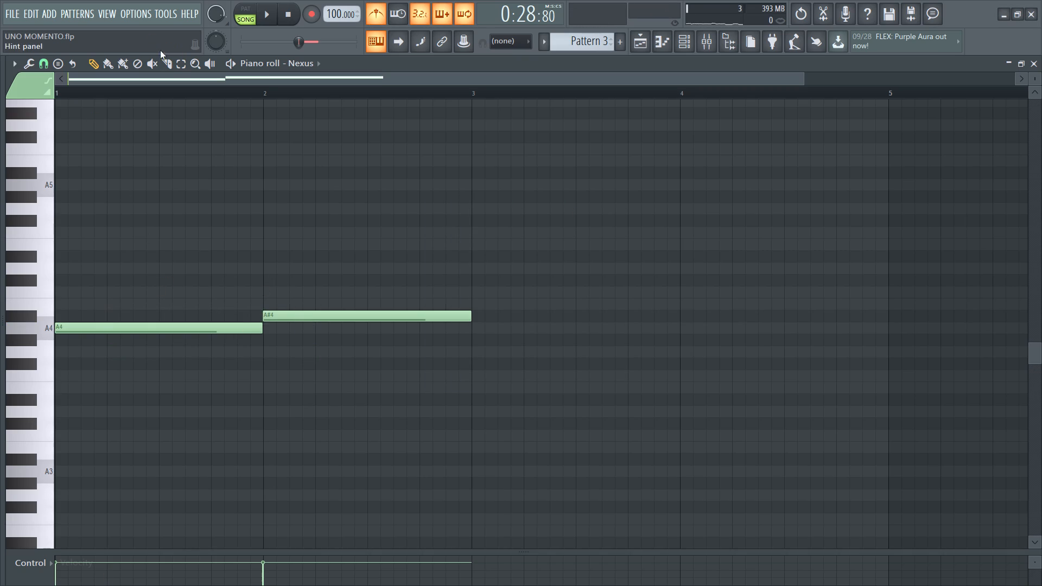
Slice the A4 and A#4 notes at beat 2 of their bars and again half a beat after it, checking against playback.
click(168, 65)
key(space)
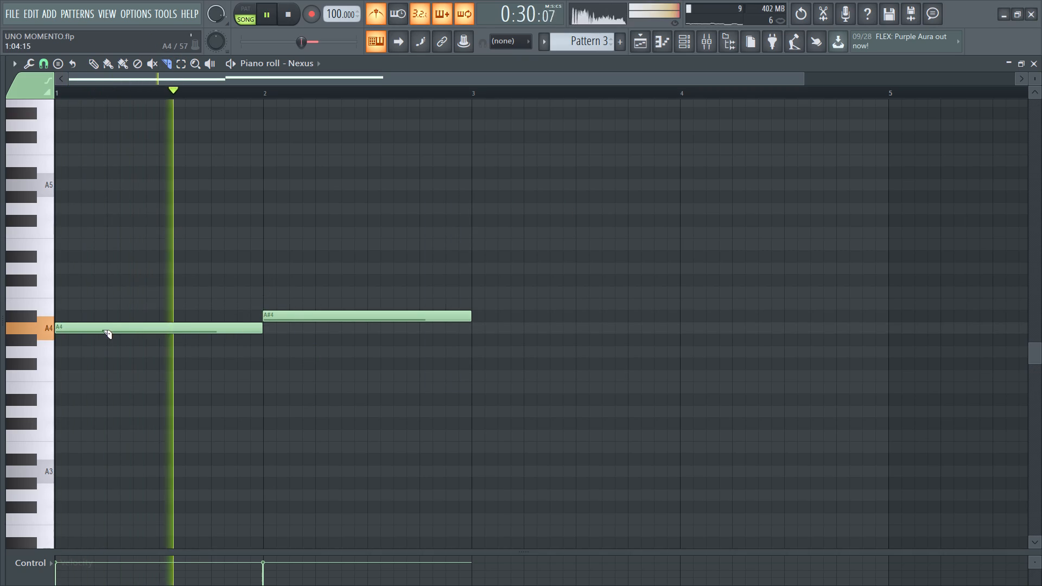
key(space)
key(space)
drag(109, 321, 106, 336)
key(space)
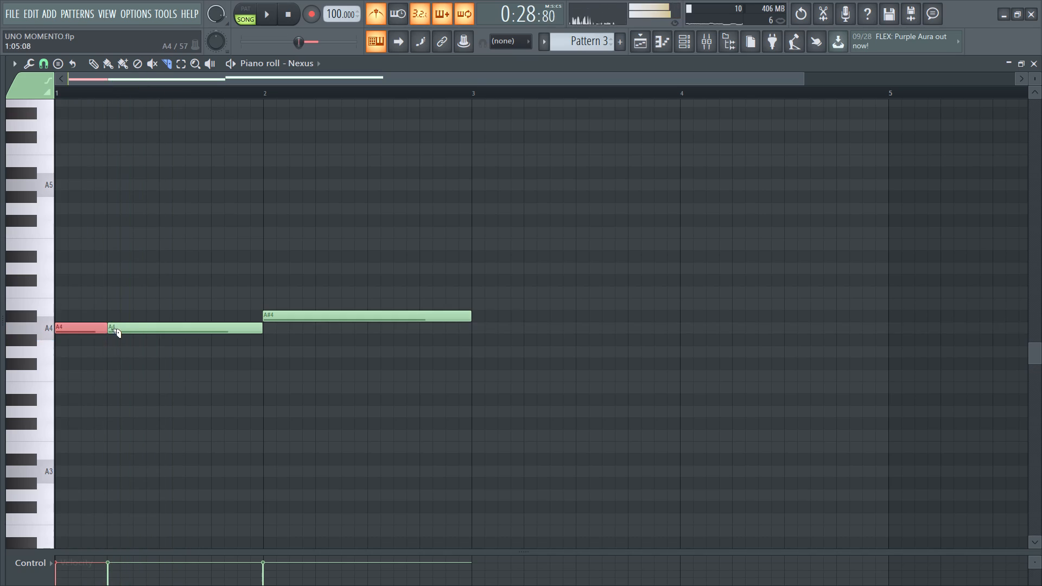
key(space)
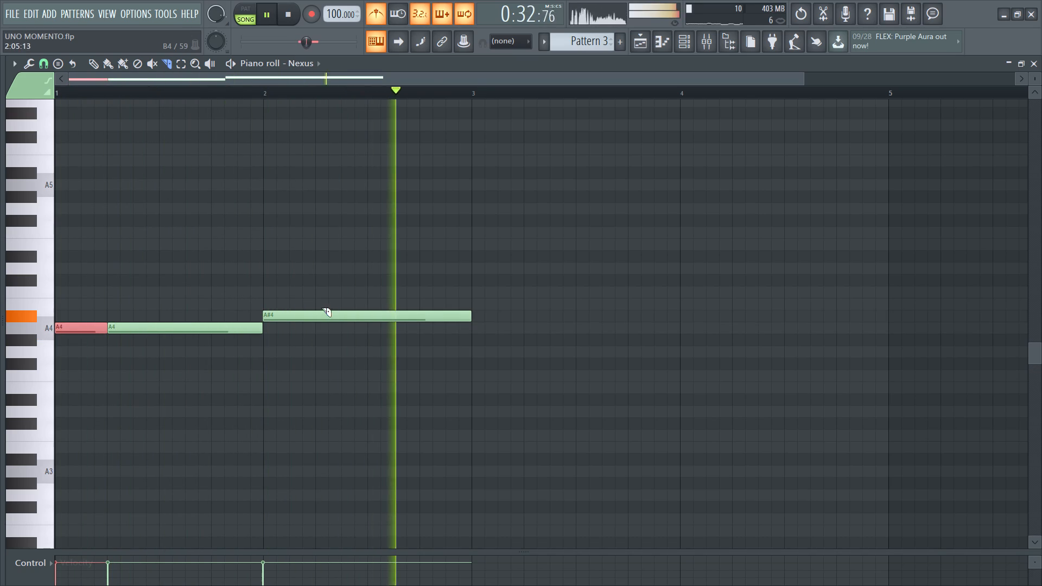
drag(317, 309, 314, 334)
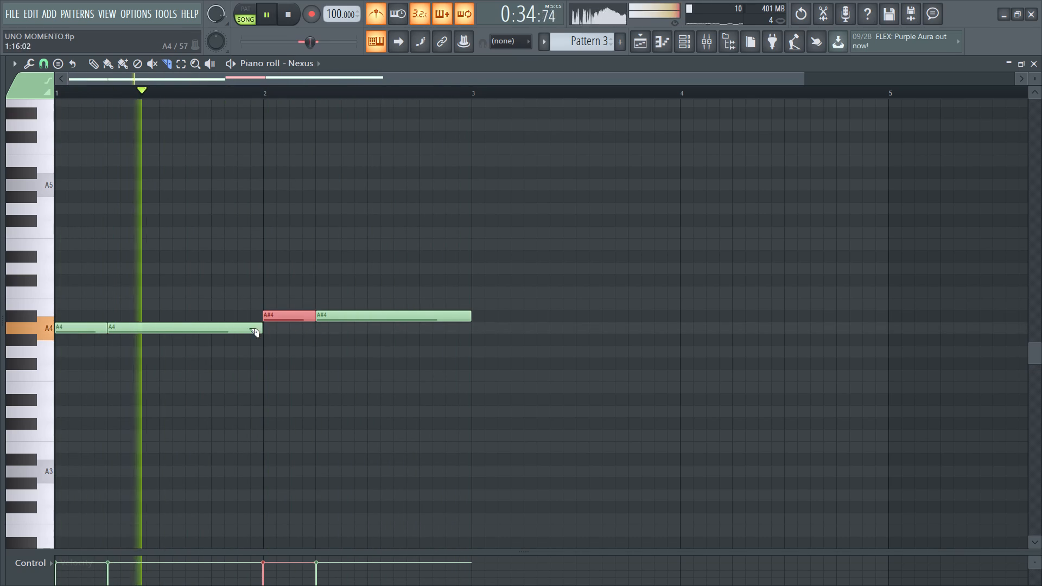
key(space)
key(space)
drag(134, 322, 129, 337)
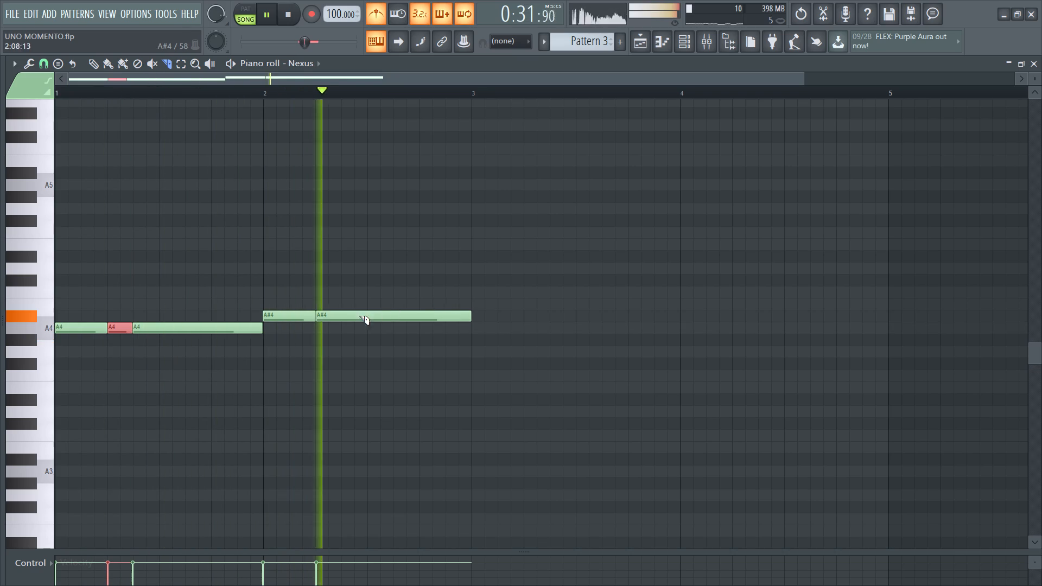
drag(341, 306, 341, 327)
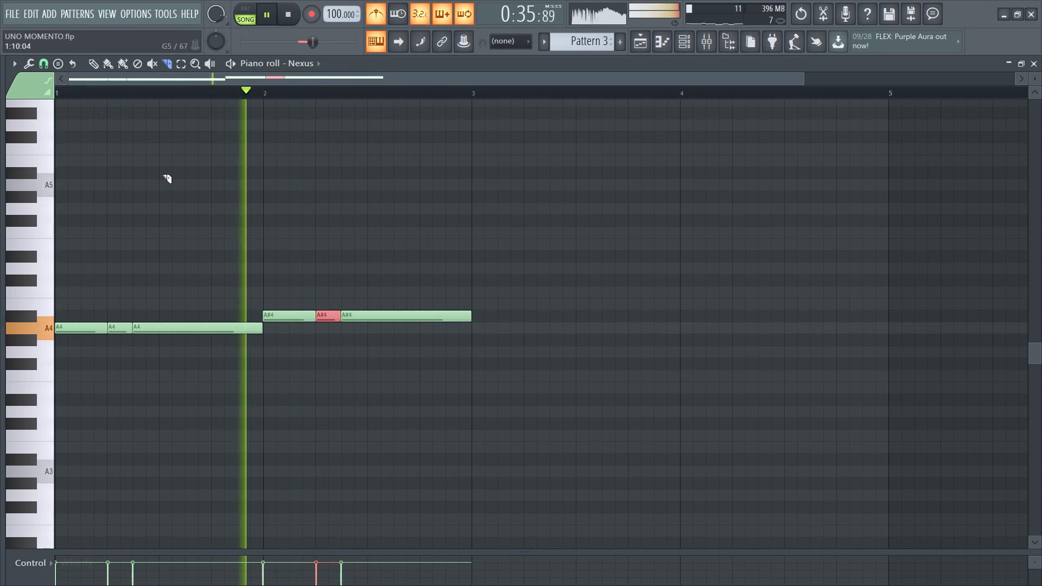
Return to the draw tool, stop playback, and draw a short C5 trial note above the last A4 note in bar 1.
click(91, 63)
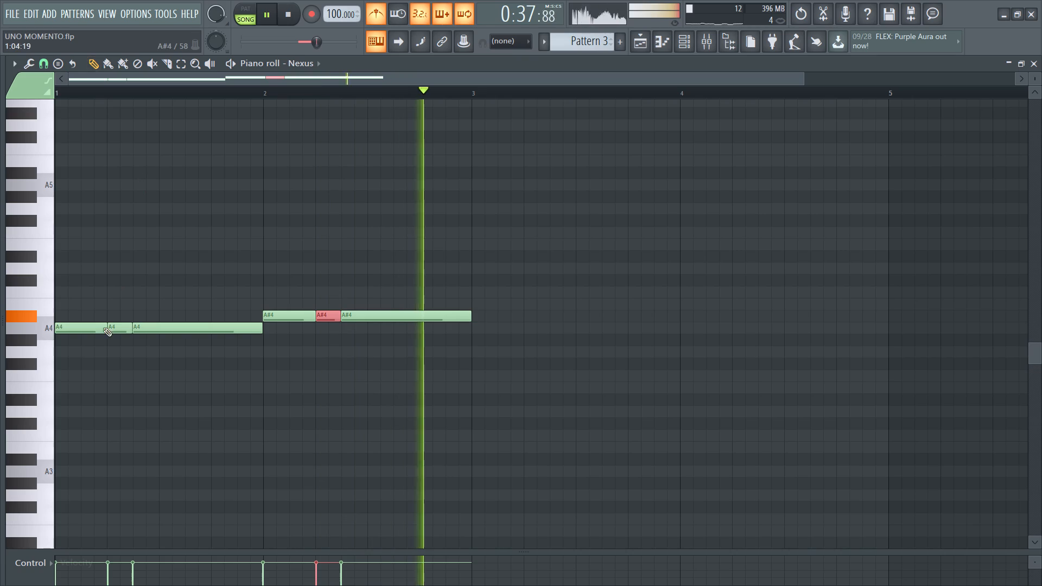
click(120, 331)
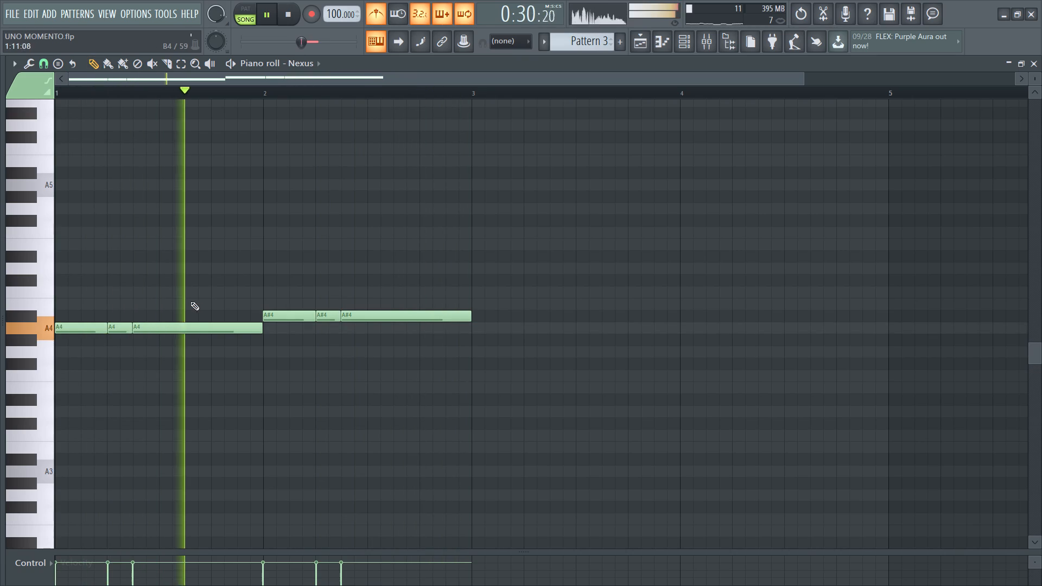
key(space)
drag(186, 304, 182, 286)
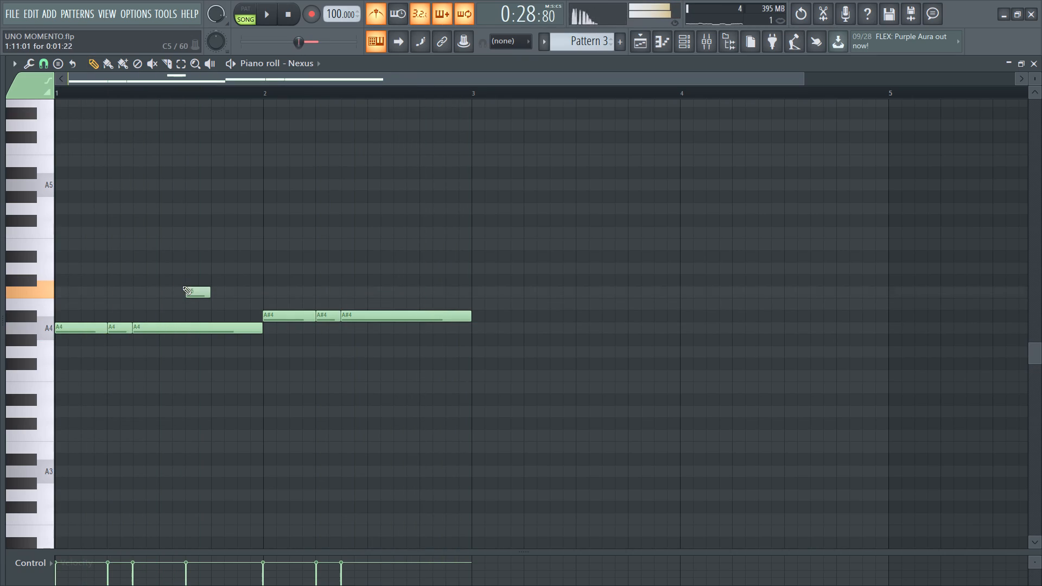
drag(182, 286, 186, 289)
Set the root note of the piano roll's scale highlighting to F.
click(16, 65)
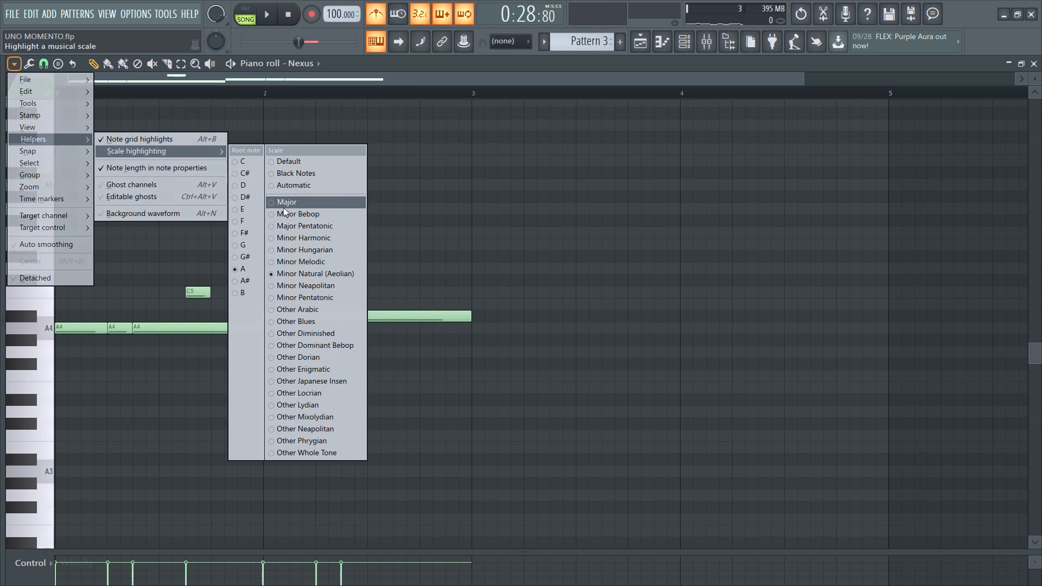
click(256, 221)
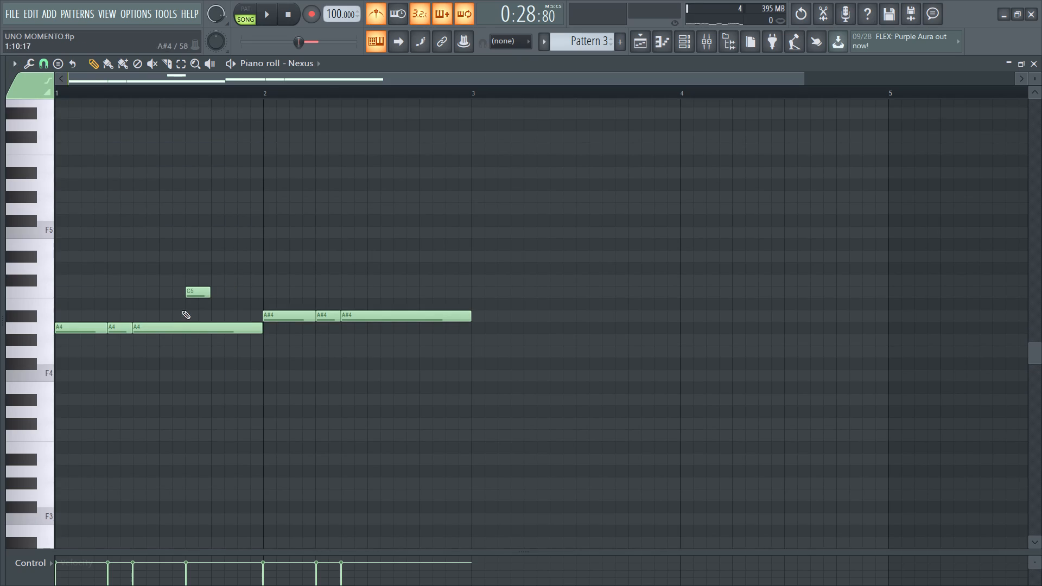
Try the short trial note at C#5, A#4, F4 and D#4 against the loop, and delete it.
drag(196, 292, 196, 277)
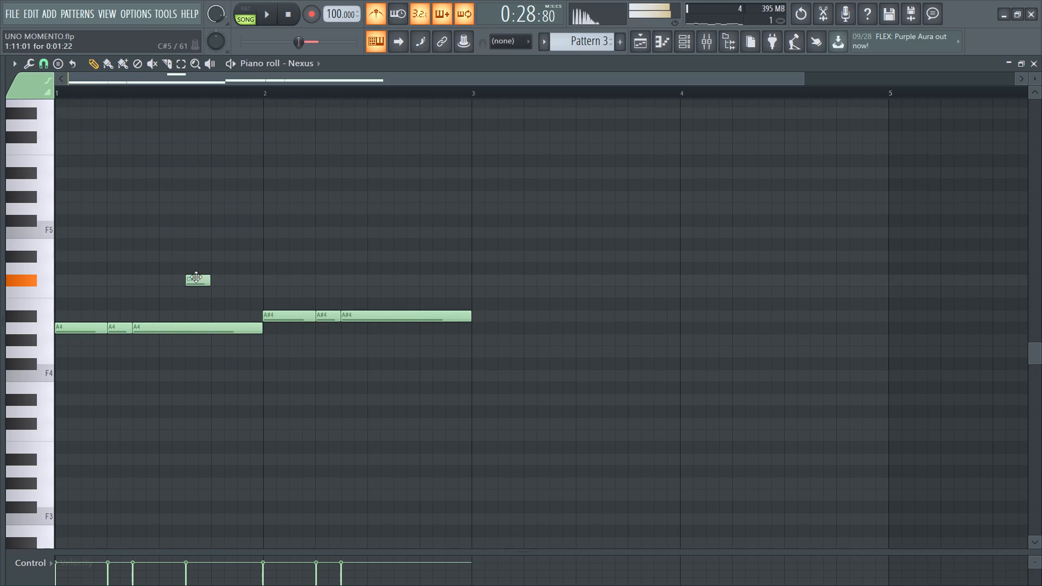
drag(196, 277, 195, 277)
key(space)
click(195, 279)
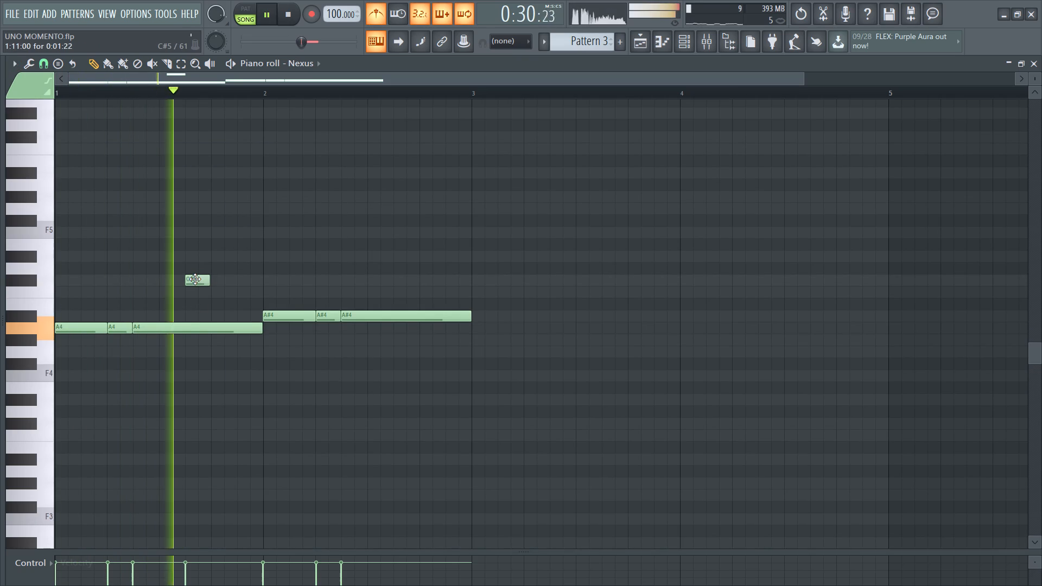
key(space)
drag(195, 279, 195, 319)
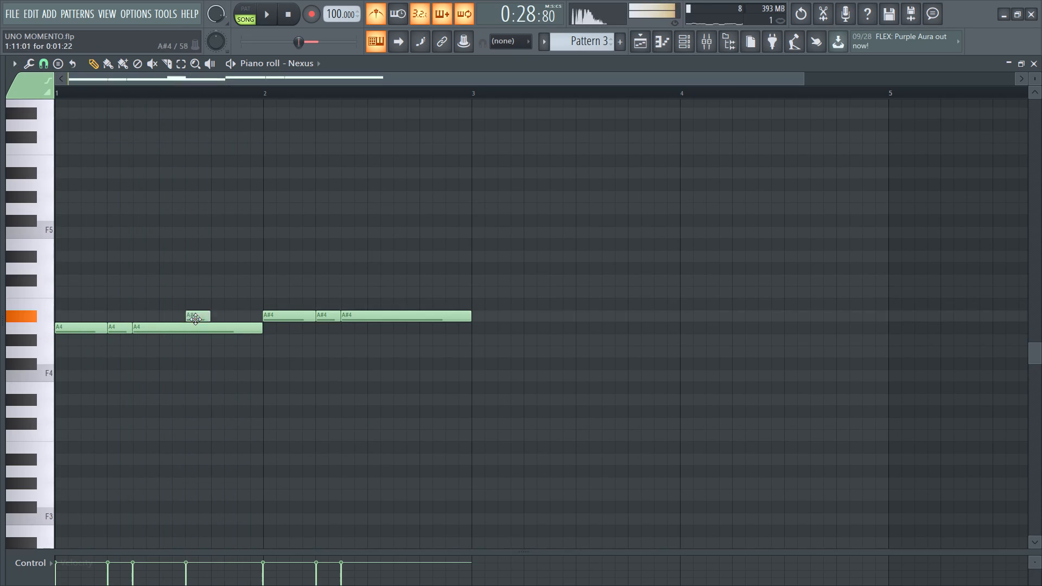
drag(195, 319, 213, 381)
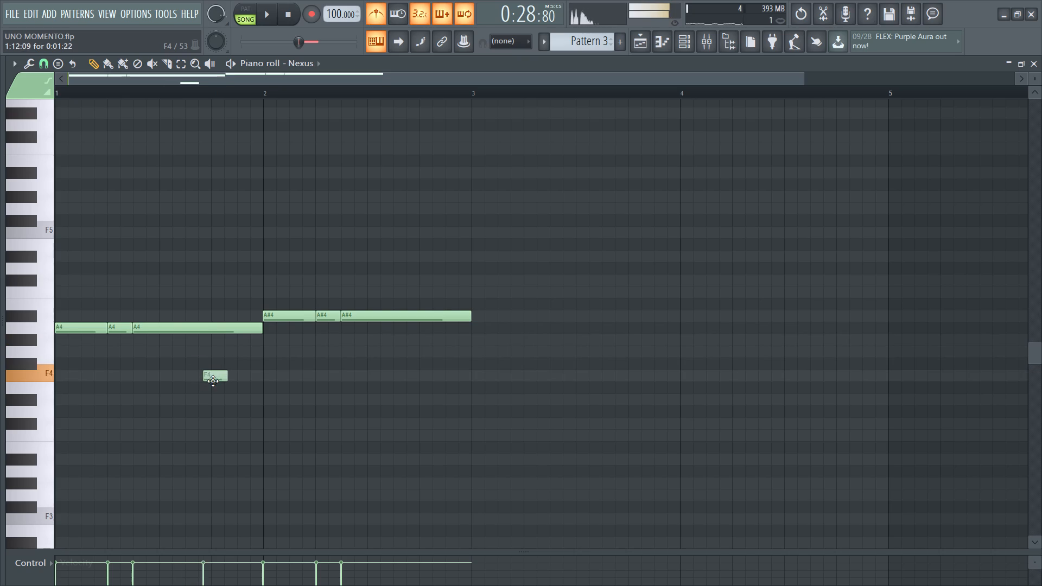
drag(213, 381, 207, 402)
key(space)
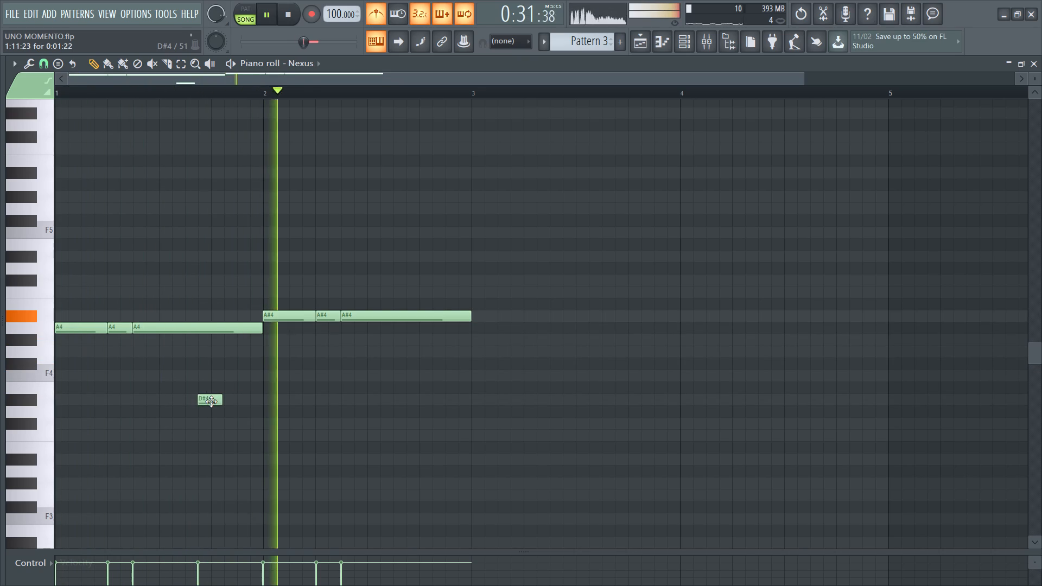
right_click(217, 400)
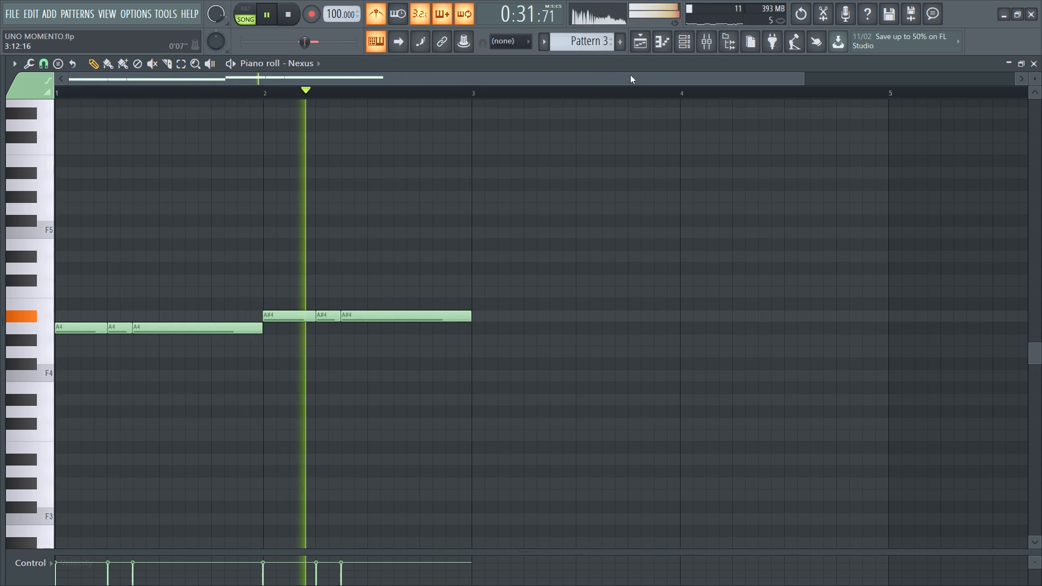
Rename the Nexus channel as BASSLINE and give it a random dark maroon colour.
click(677, 39)
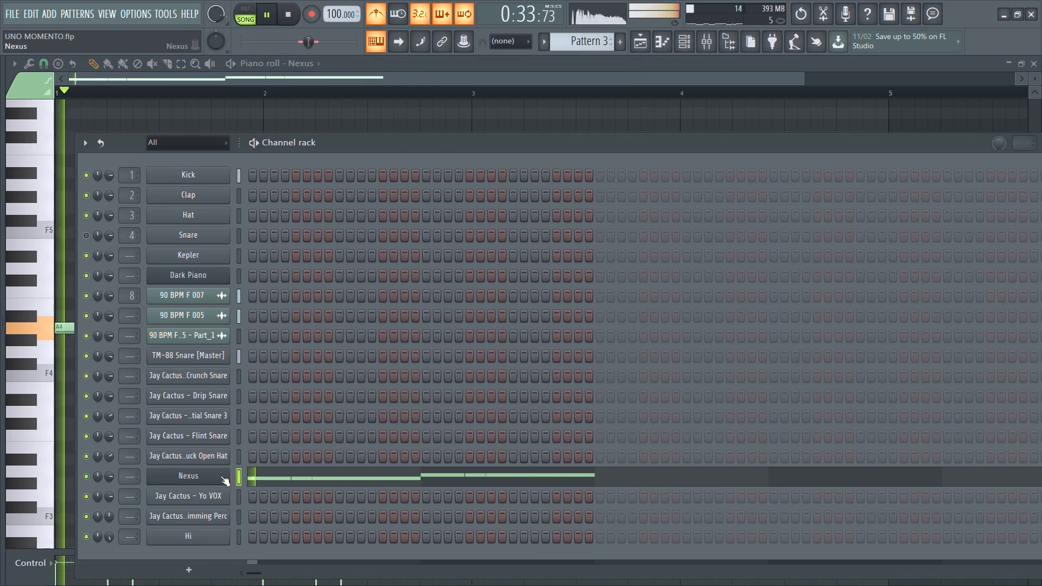
right_click(220, 476)
click(280, 434)
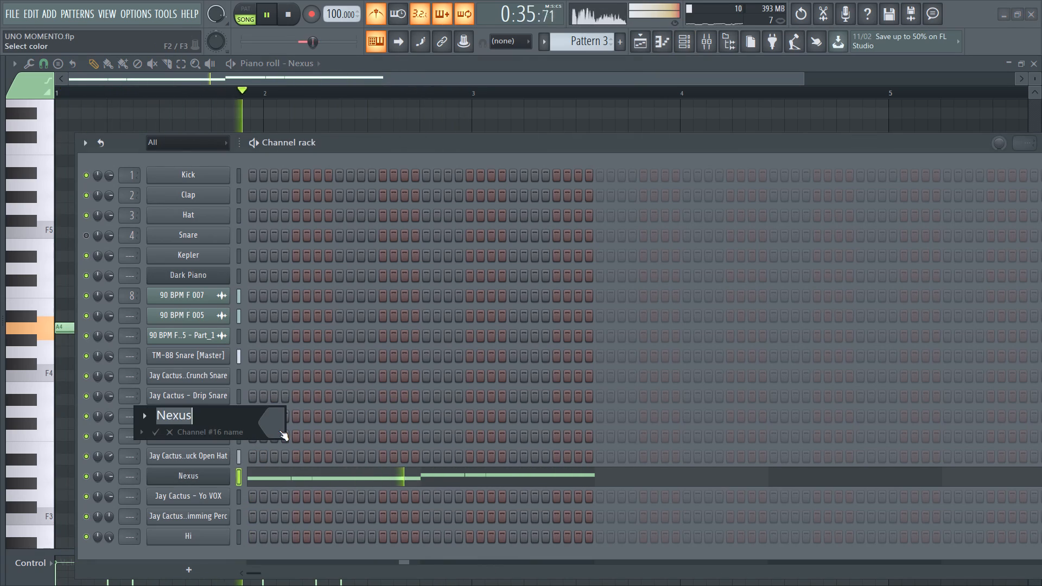
text(BASSLINE)
right_click(268, 435)
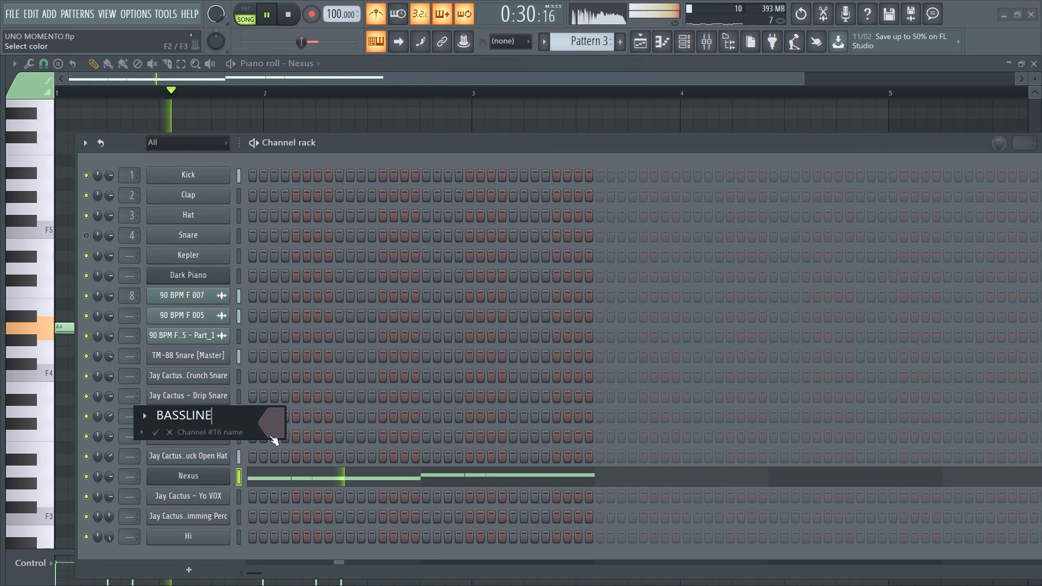
key(Return)
Restart playback and route the BASSLINE channel to mixer insert 5.
key(space)
key(space)
key(ctrl+l)
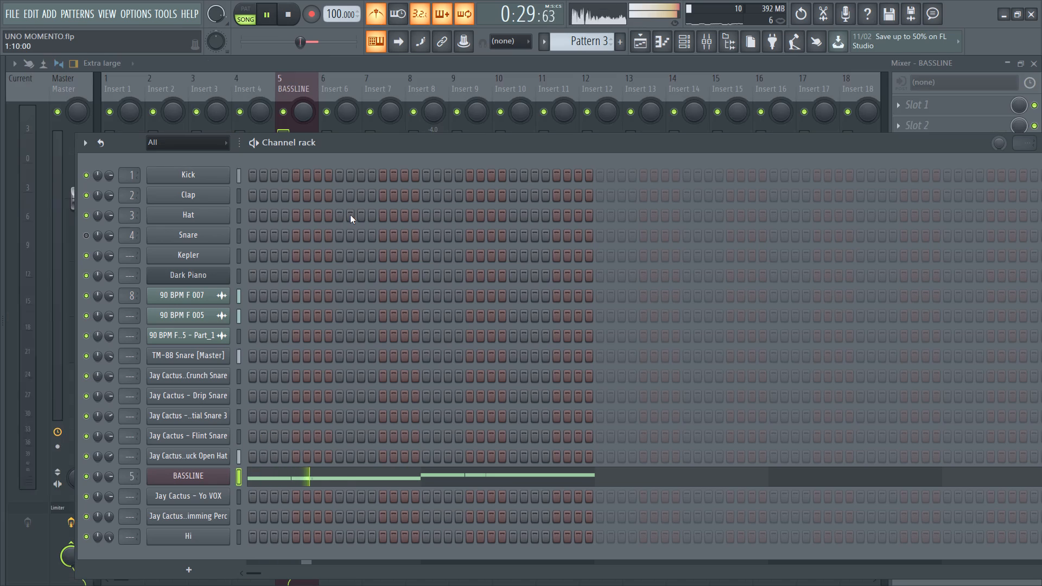
Check mixer insert 8's effects, and load Gross Beat into slot 3 of the BASSLINE mixer track.
click(314, 93)
click(421, 92)
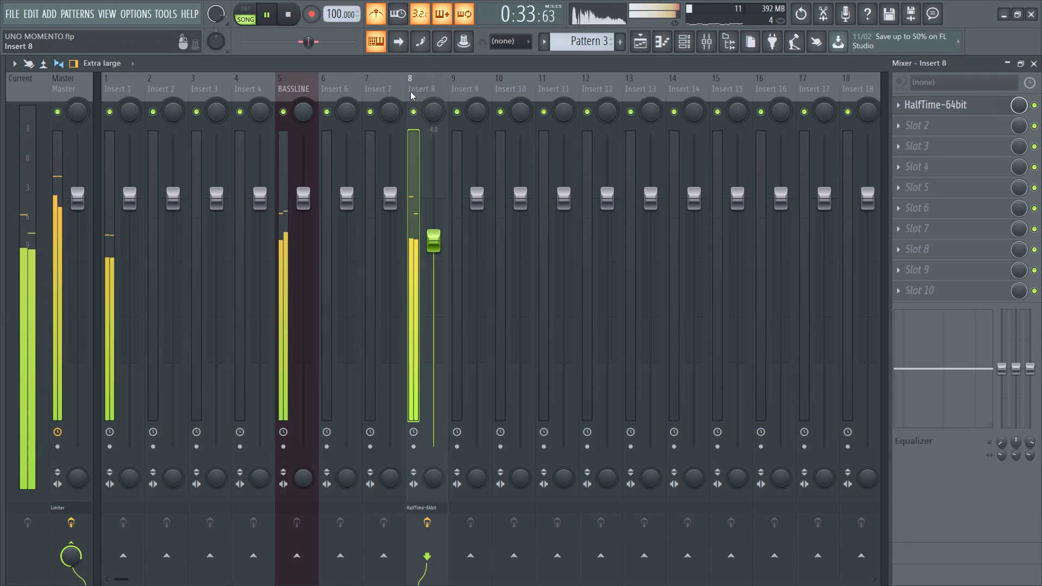
click(311, 90)
click(914, 140)
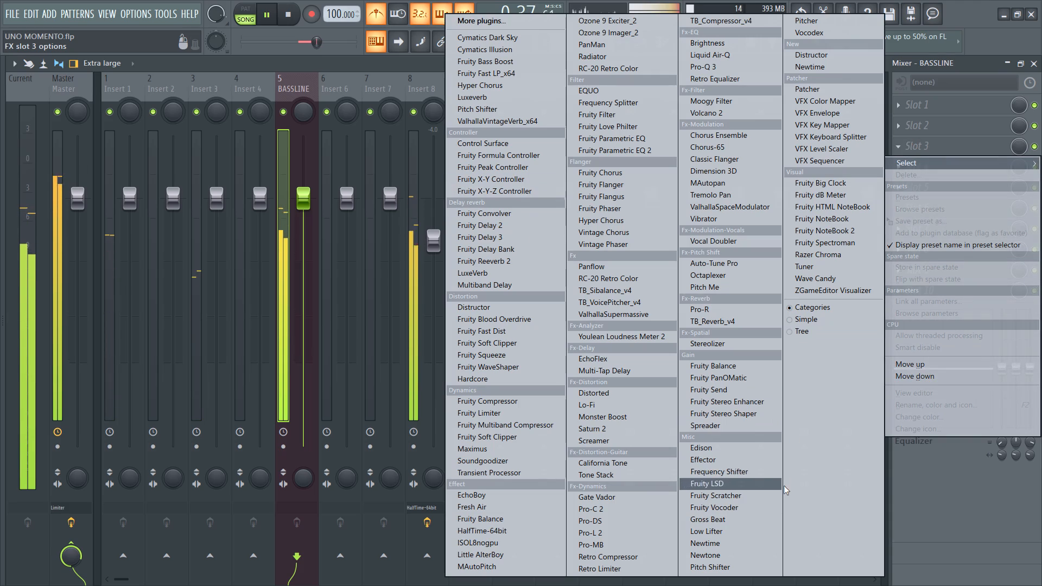
click(741, 518)
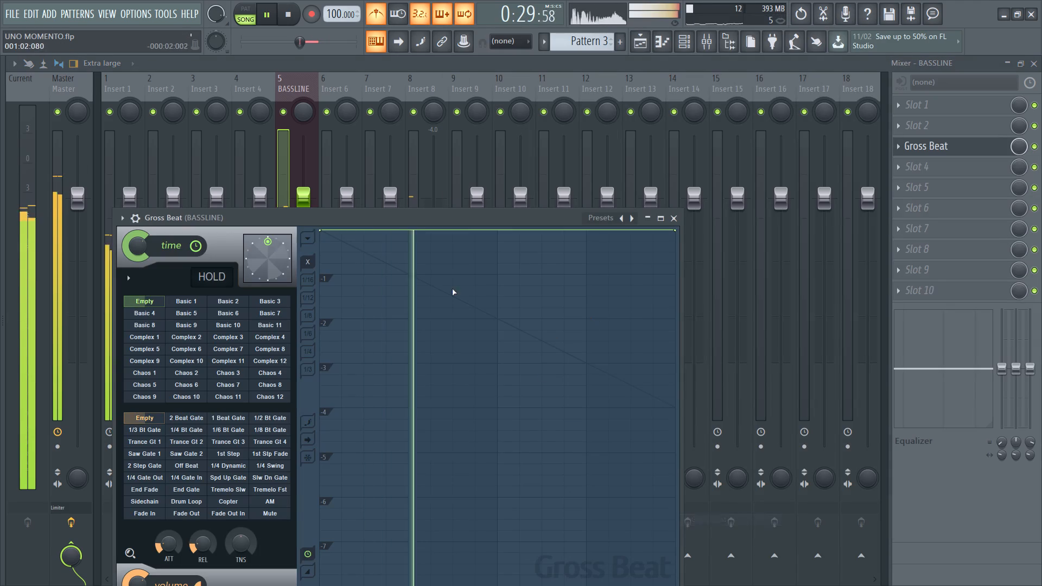
Load the Momentary preset in Gross Beat on the BASSLINE track.
click(591, 219)
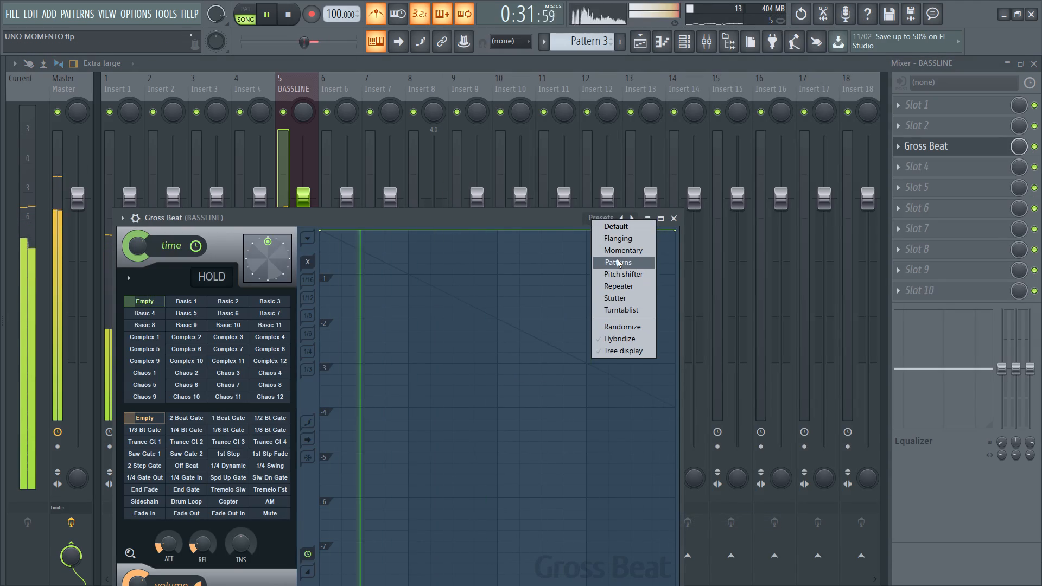
click(626, 254)
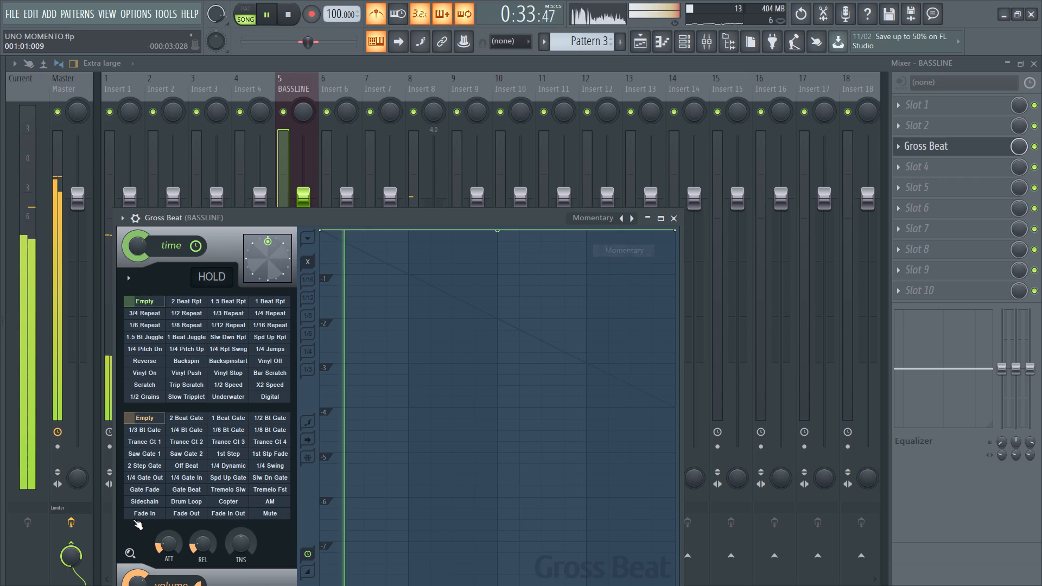
Apply the Sidechain volume preset in Gross Beat on the BASSLINE track and restart playback to hear it.
click(148, 501)
key(space)
key(space)
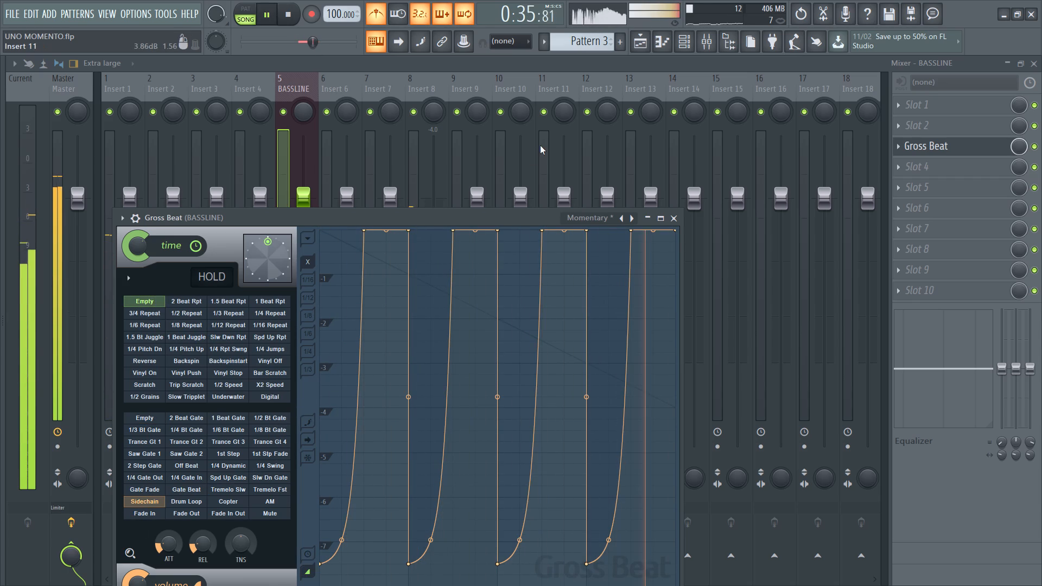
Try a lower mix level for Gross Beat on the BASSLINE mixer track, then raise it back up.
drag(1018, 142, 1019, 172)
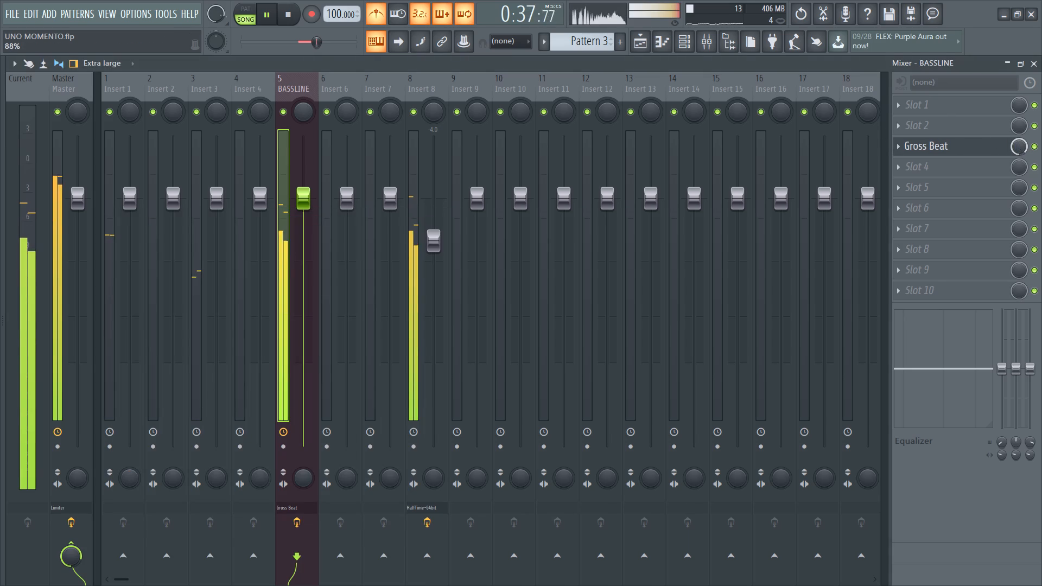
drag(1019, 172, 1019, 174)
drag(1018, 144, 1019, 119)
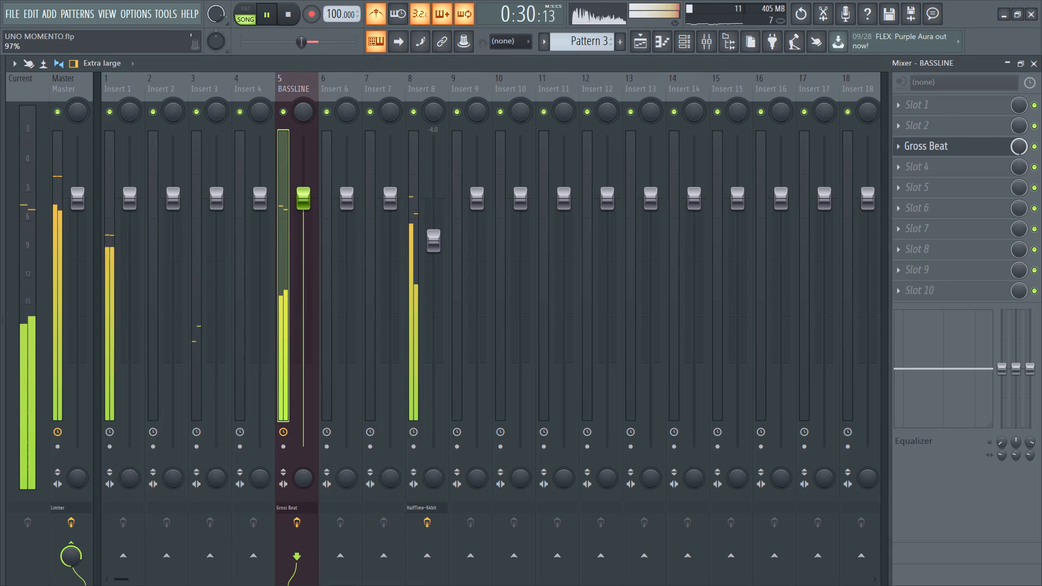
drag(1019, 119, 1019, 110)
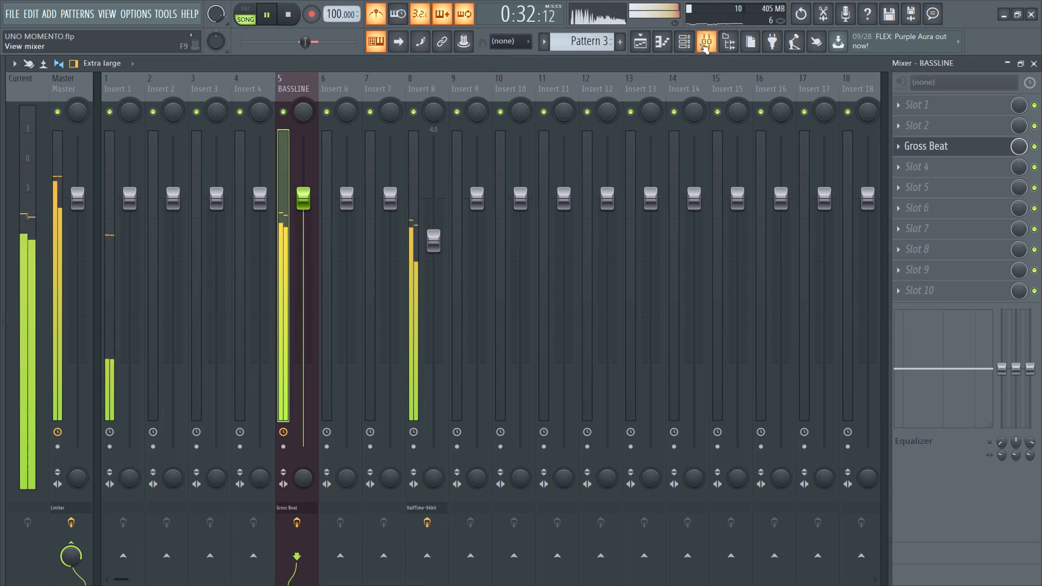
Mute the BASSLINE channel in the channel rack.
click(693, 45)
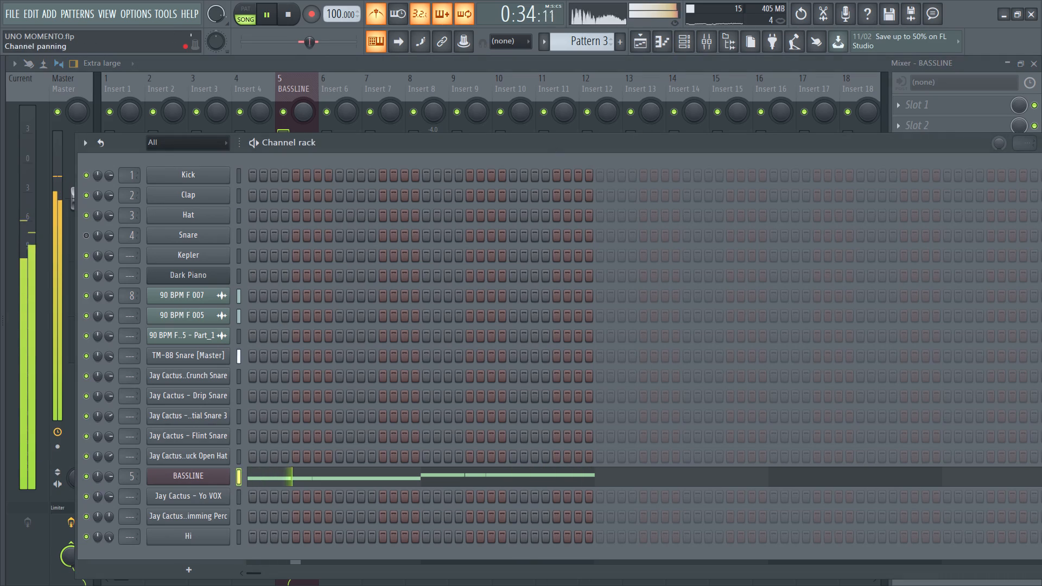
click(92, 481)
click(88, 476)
Audition the 808 samples in the SCORPION DRUMKIT folder against the beat.
click(80, 329)
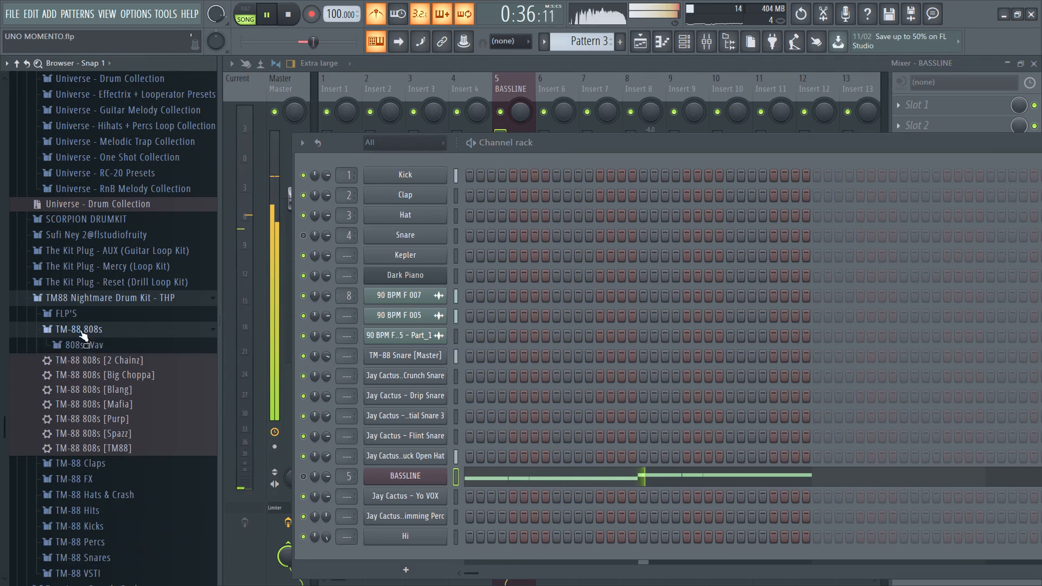
click(84, 328)
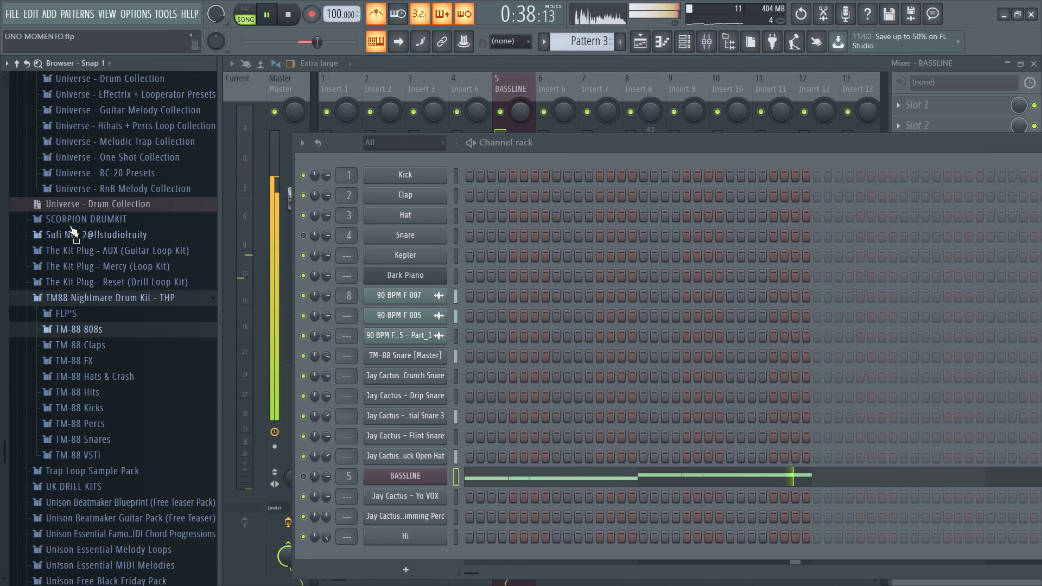
click(70, 219)
click(75, 235)
click(78, 250)
click(86, 260)
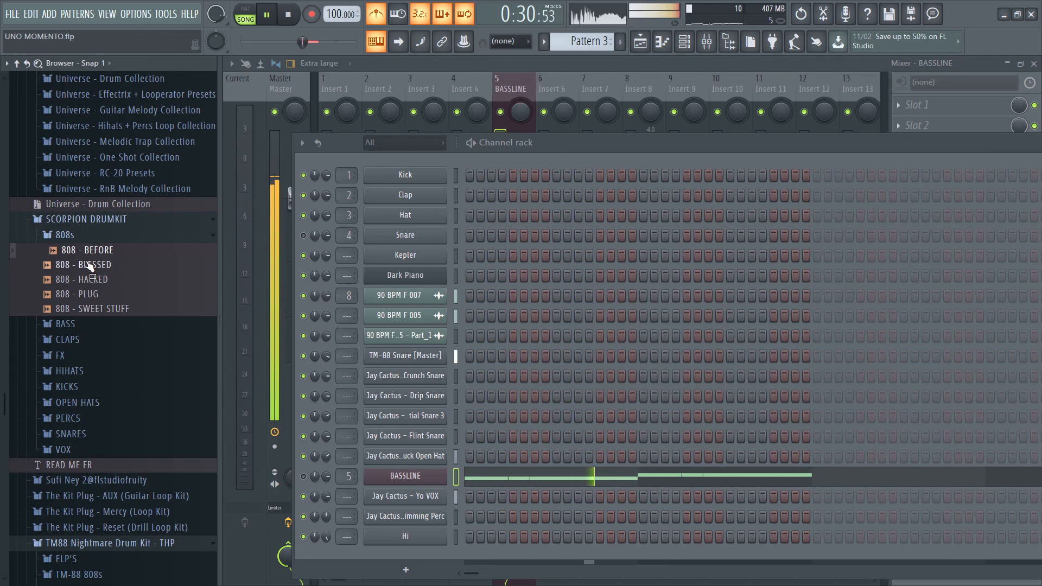
click(95, 281)
click(92, 290)
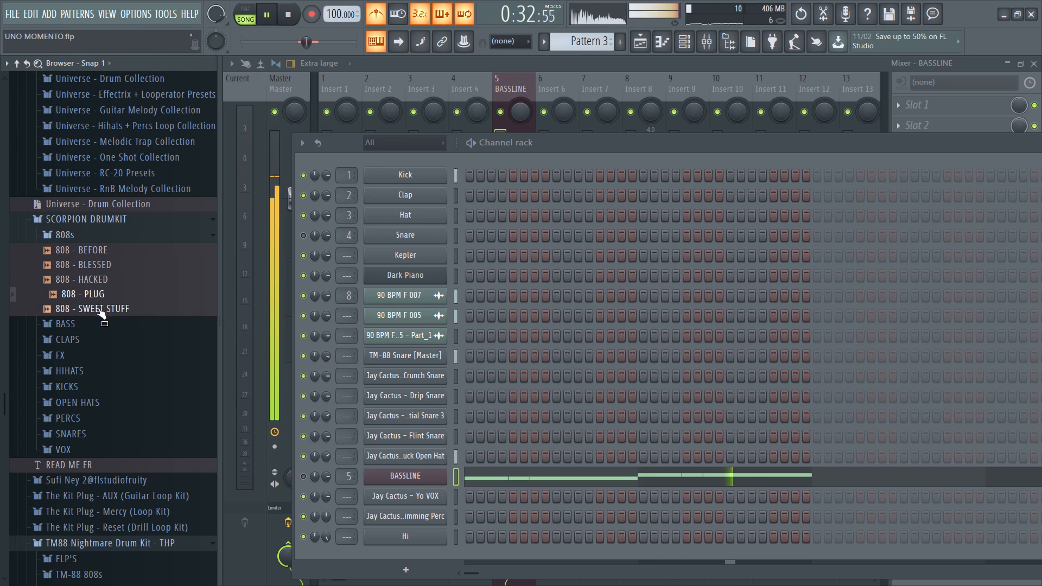
click(98, 308)
click(73, 218)
Open the 808's folder of the Loop Legend - 2025 Drum Kit.
scroll(82, 376, down, 2)
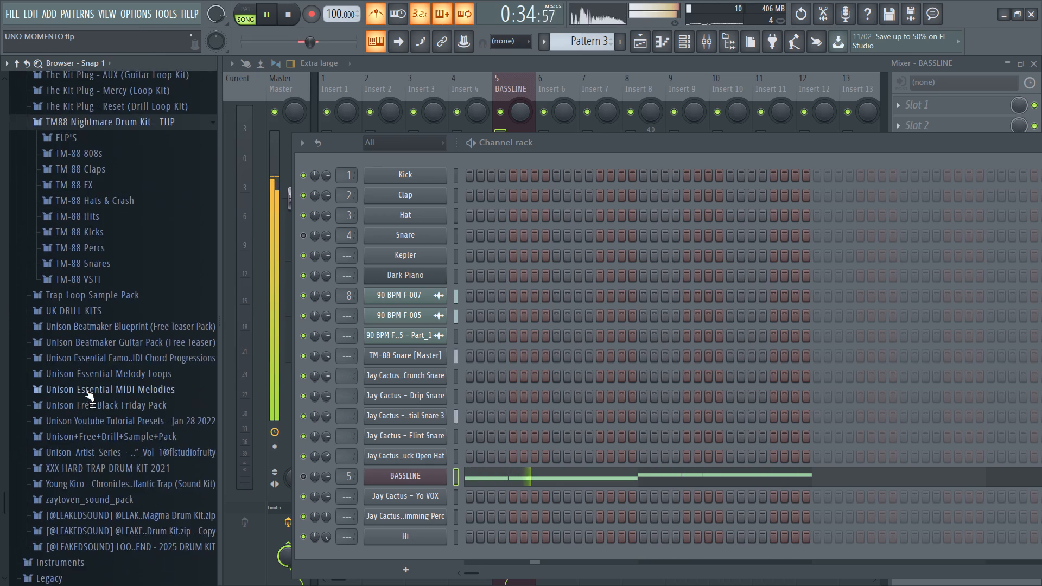
scroll(86, 392, down, 3)
click(78, 355)
click(85, 377)
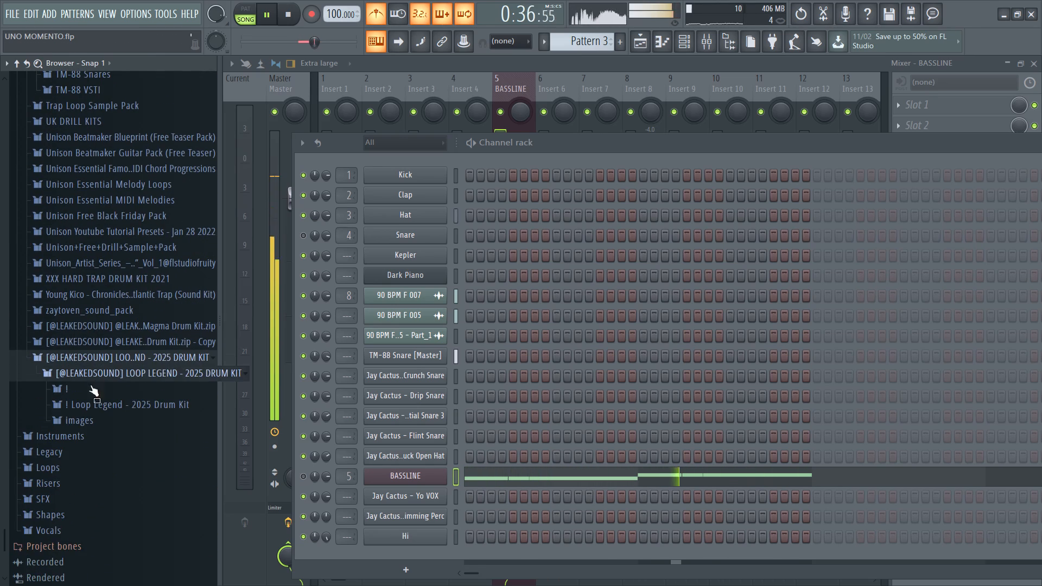
click(101, 410)
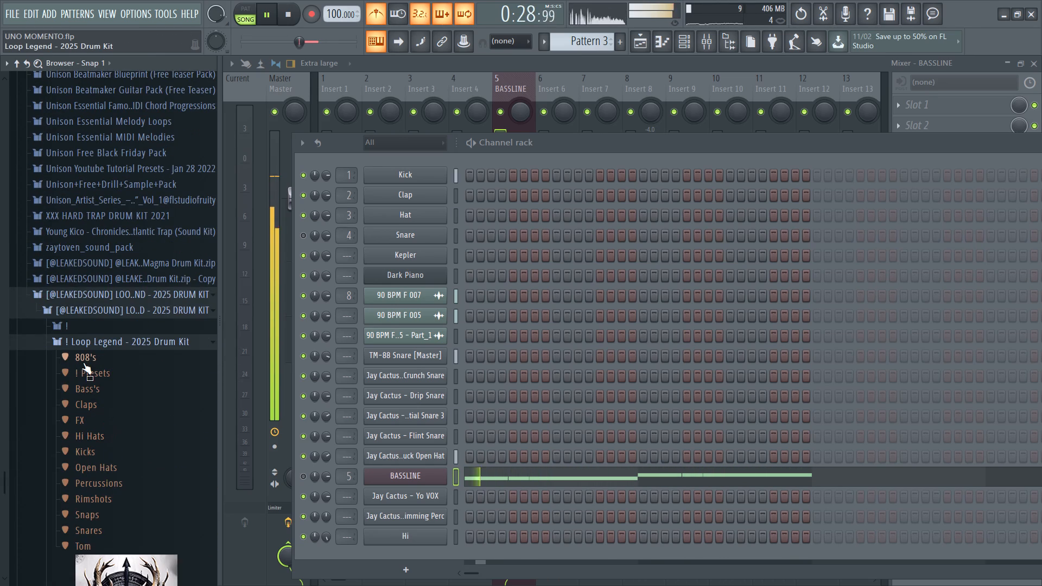
click(83, 362)
Audition Loop Legend 808 samples such as Fake Punch and Fat Zay alongside the playing beat.
click(101, 398)
key(space)
click(115, 410)
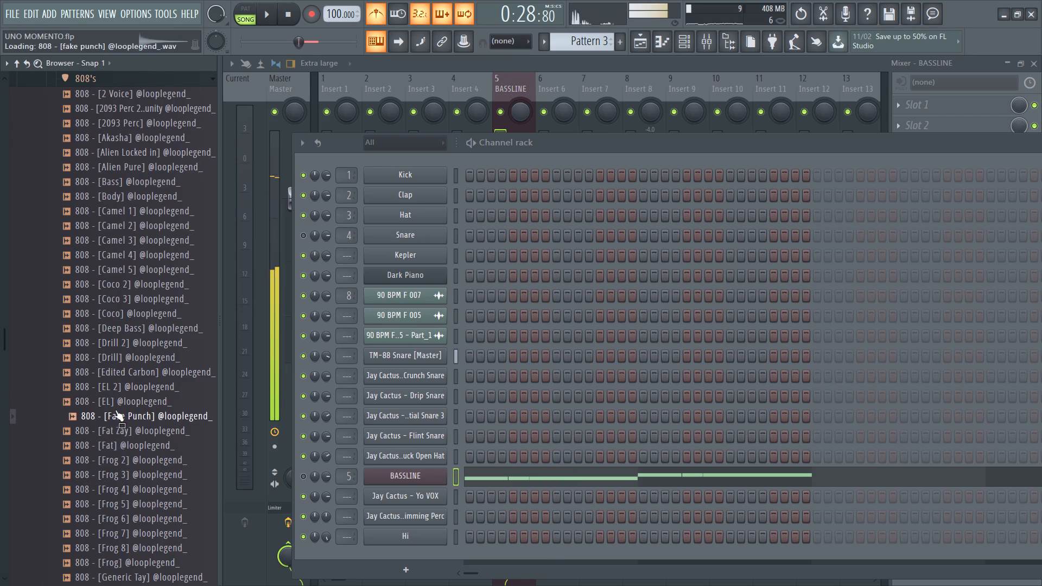
key(space)
click(130, 418)
click(130, 427)
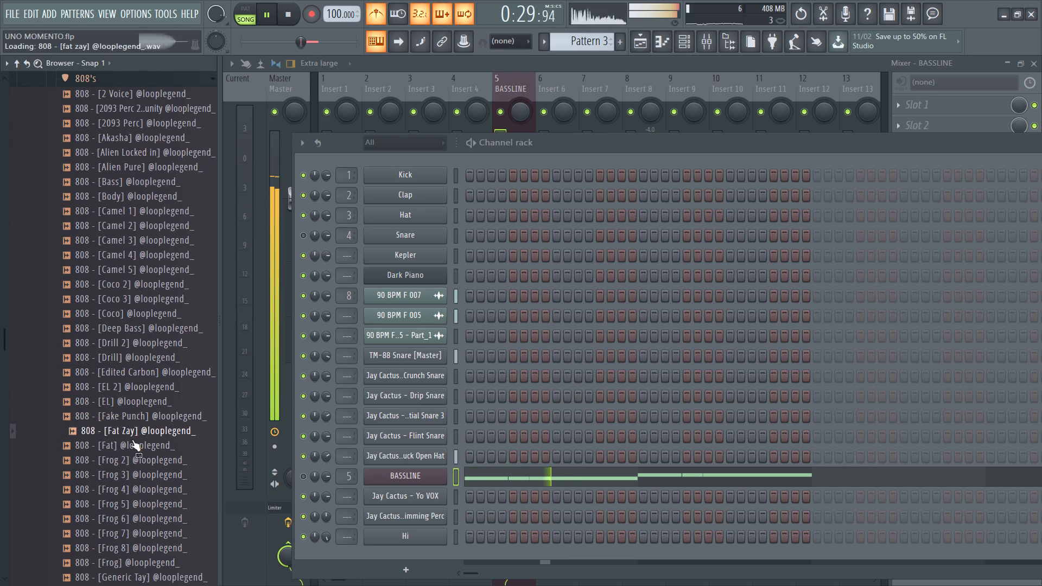
click(132, 442)
click(131, 434)
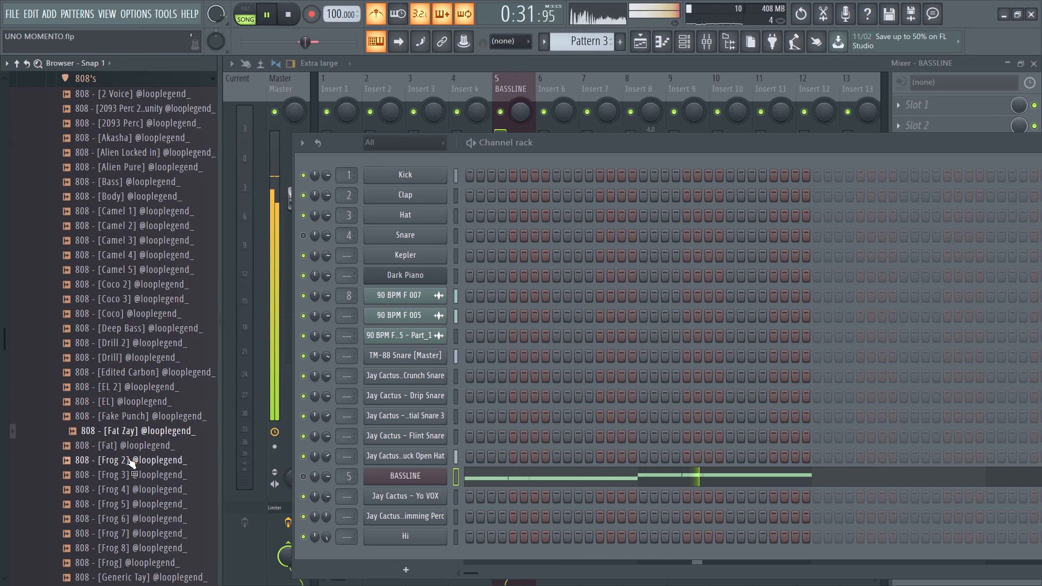
click(128, 457)
Audition further Loop Legend 808 samples, including Frog 7, Frog and Generic Tay, over the beat.
scroll(129, 454, down, 1)
click(125, 411)
click(129, 442)
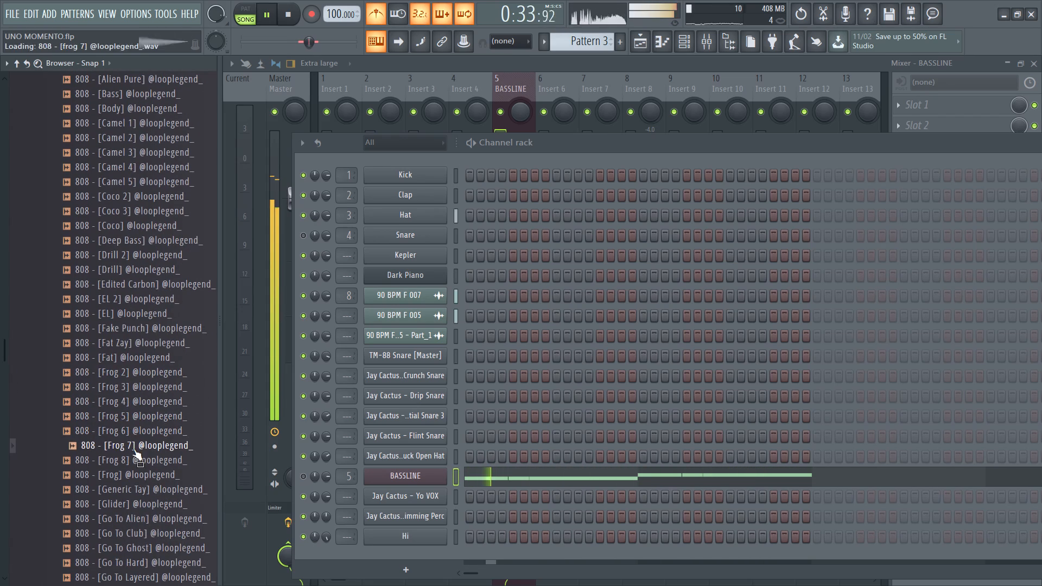
click(136, 456)
click(135, 476)
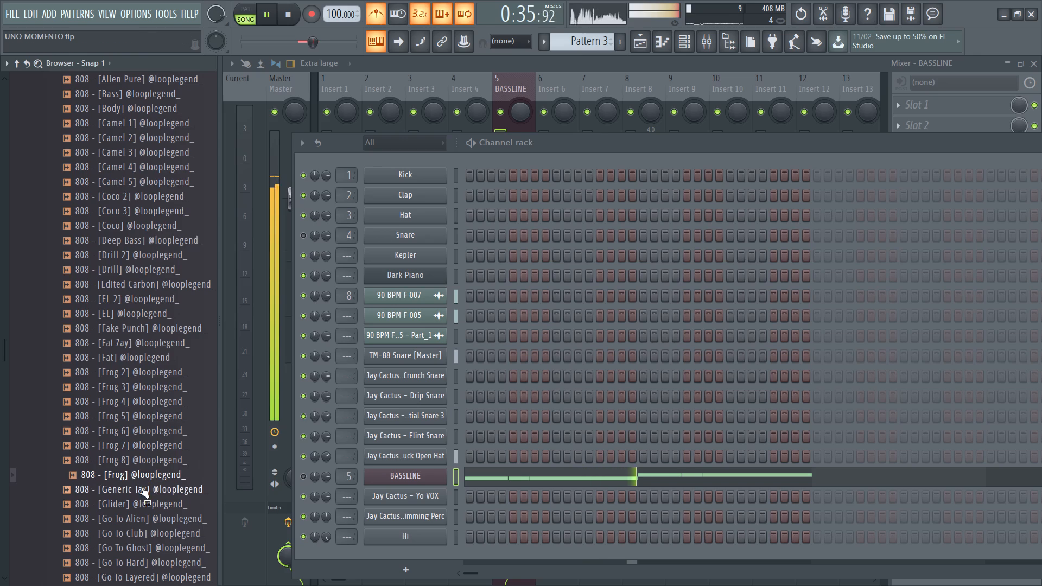
click(139, 478)
click(139, 491)
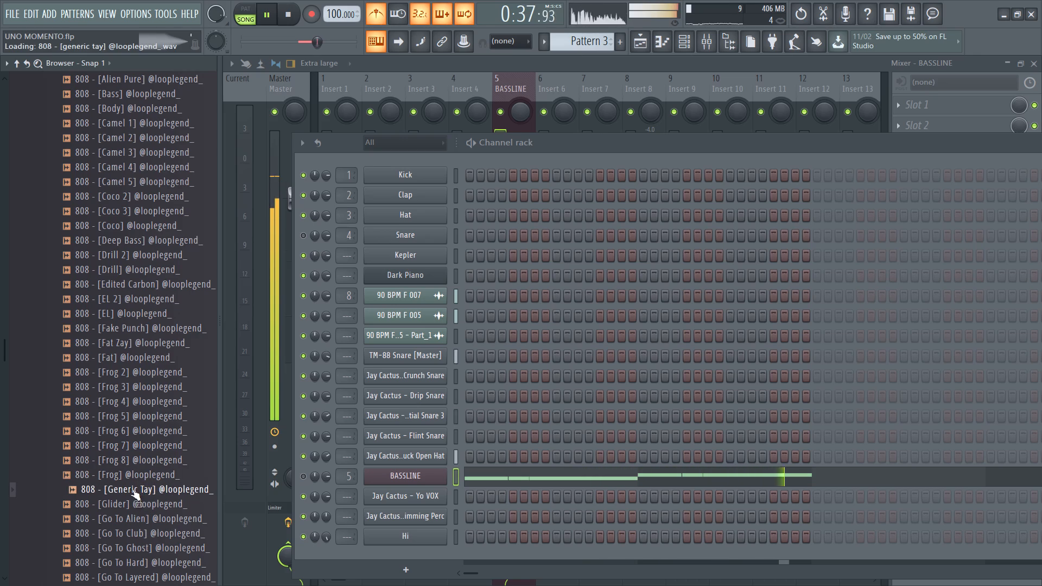
click(129, 479)
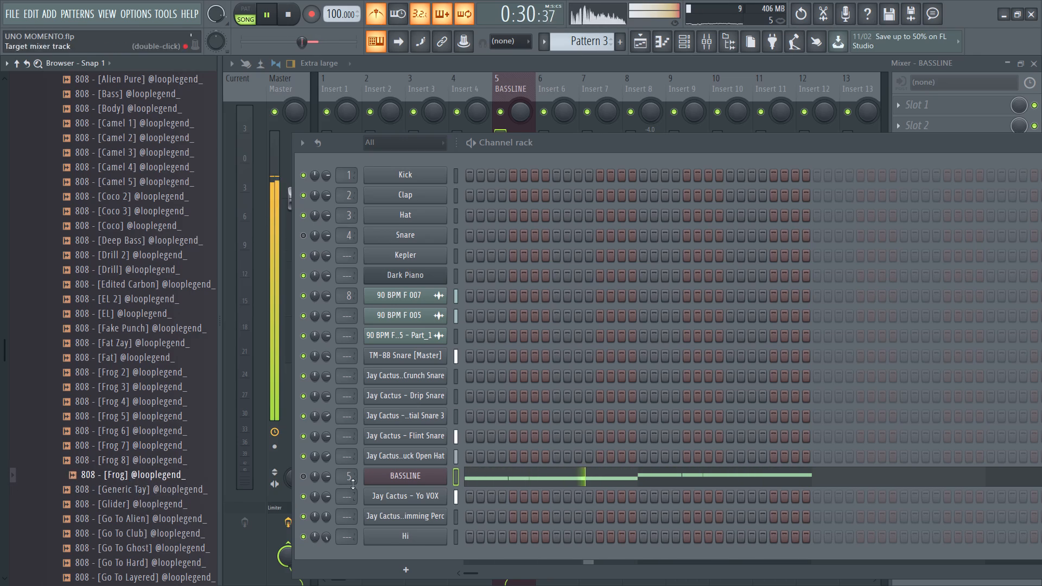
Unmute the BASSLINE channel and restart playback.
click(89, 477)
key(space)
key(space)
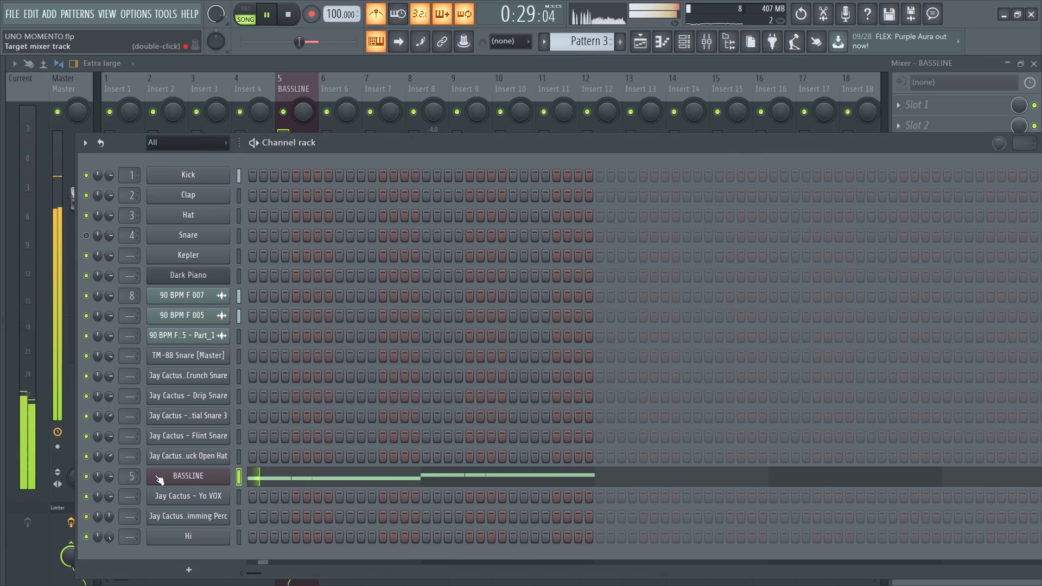
Add a short A#4 note at the end of bar 2 in the BASSLINE piano roll and play it back.
click(250, 477)
click(250, 477)
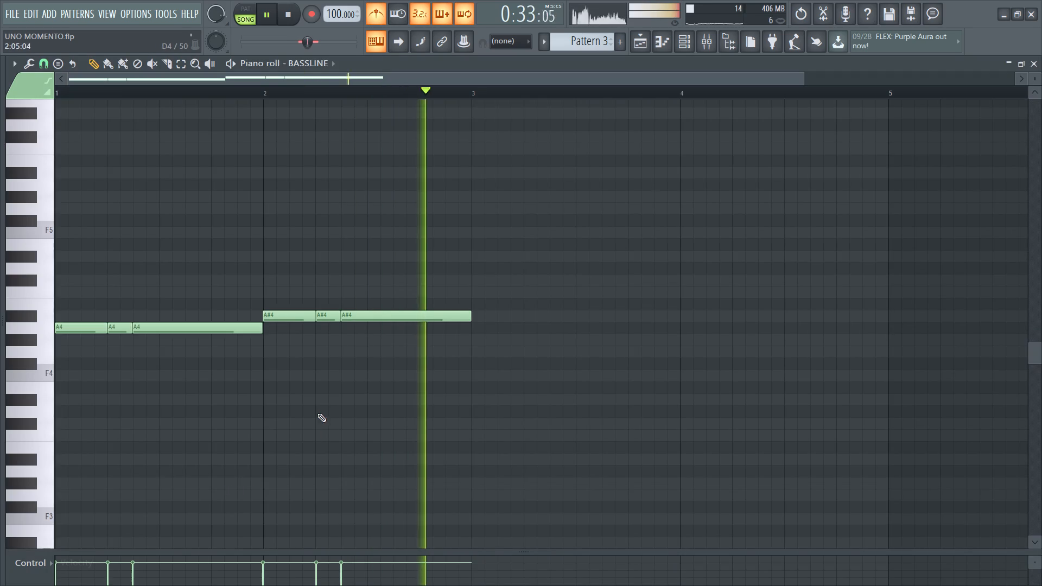
key(space)
drag(449, 290, 448, 290)
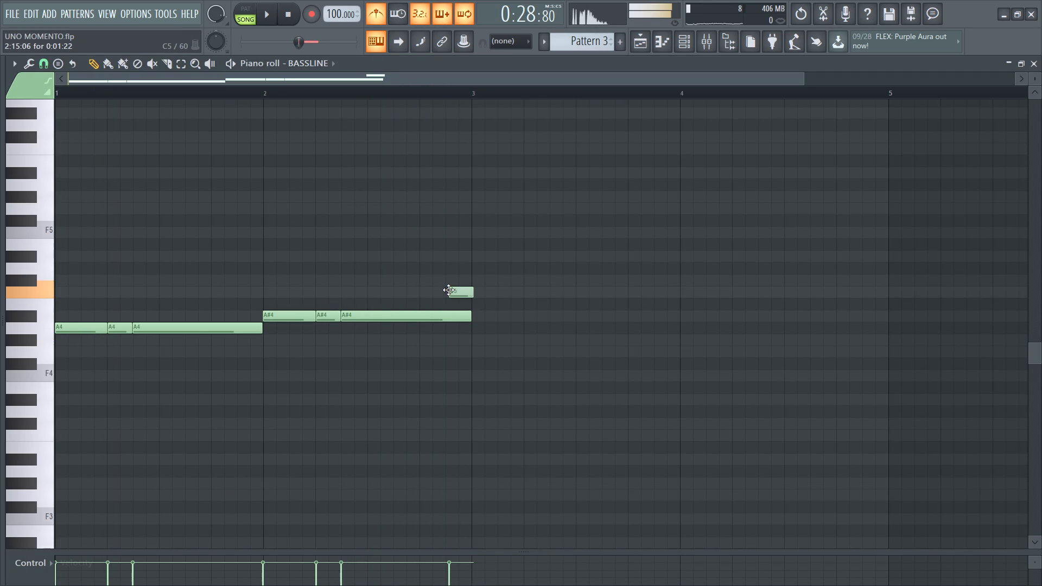
drag(448, 290, 447, 314)
key(space)
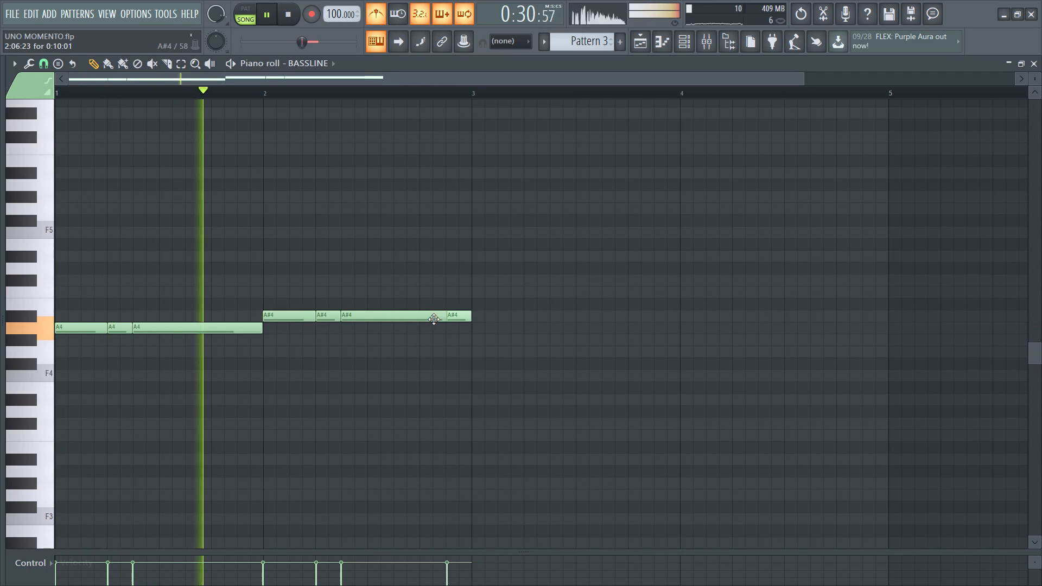
Shorten the long A#4 note in bar 2 to end where the short closing note starts, and close the editor.
ctrl+click(434, 319)
drag(466, 317, 441, 342)
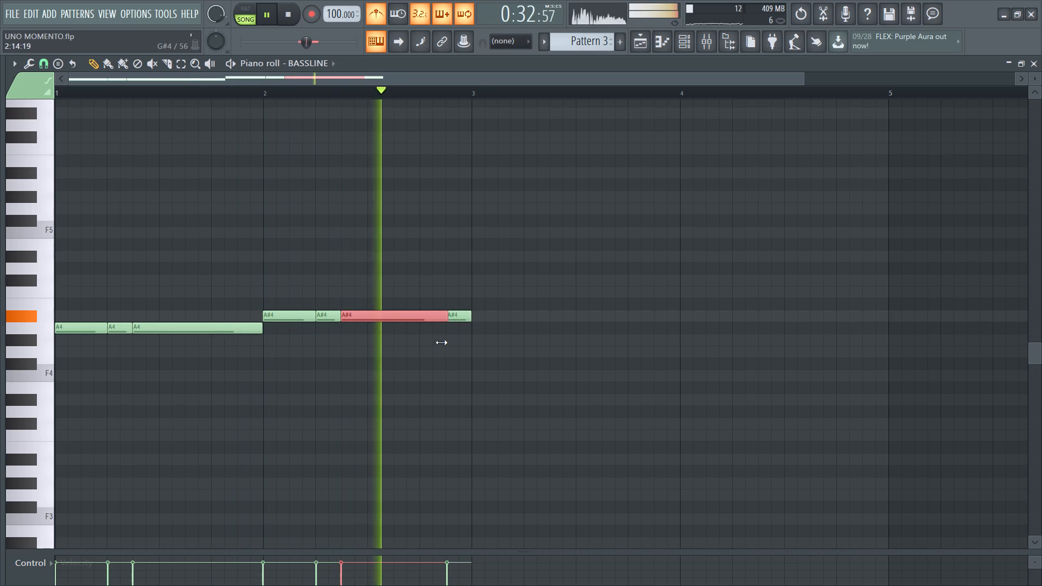
drag(441, 342, 441, 347)
alt+click(444, 319)
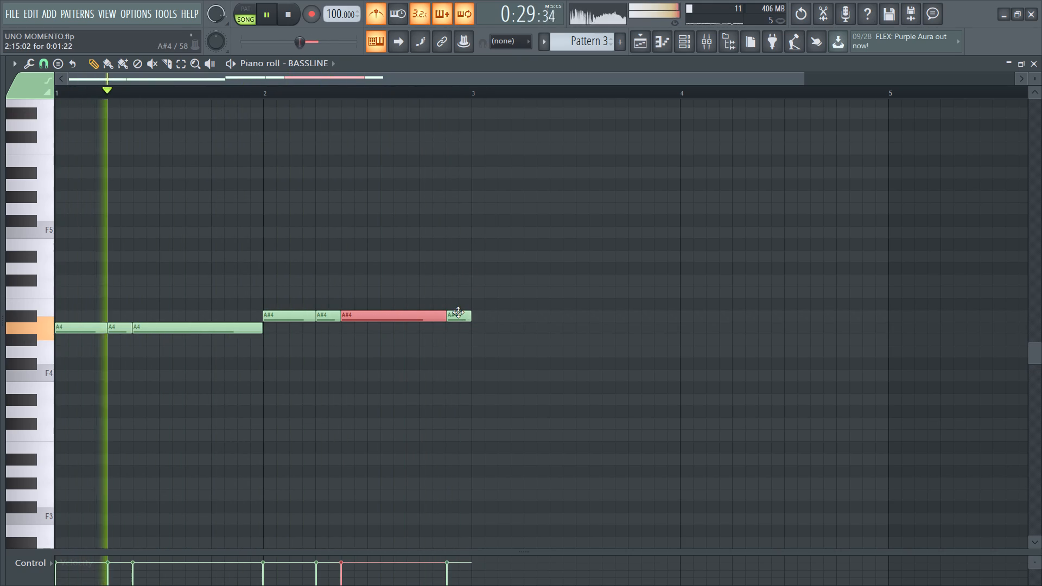
click(1033, 66)
drag(951, 143, 895, 151)
click(1022, 147)
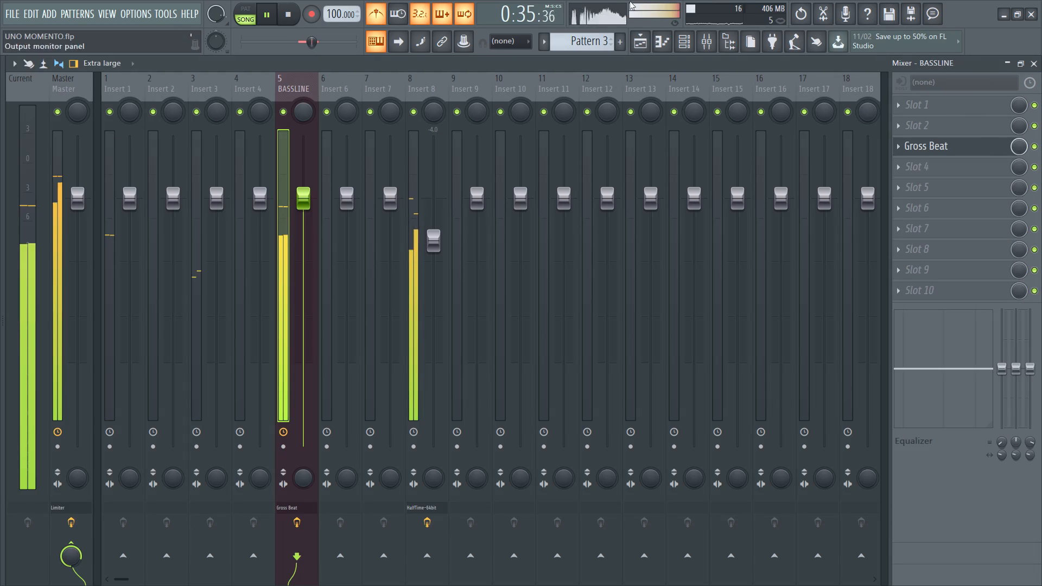
Duplicate the two Pattern 3 clips on playlist Track 5 to start at bar 17, directly after the originals.
click(636, 40)
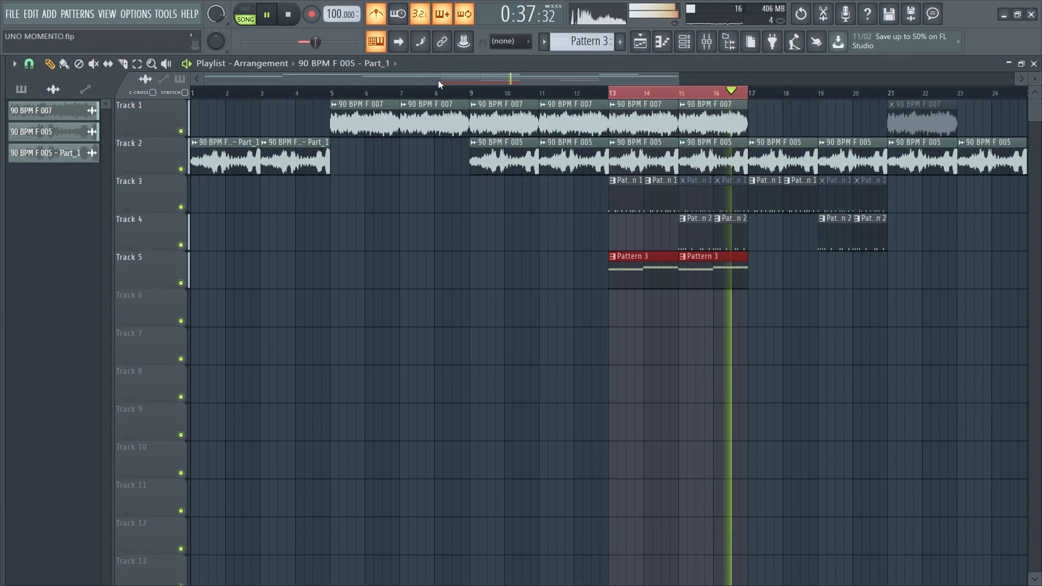
drag(439, 79, 557, 73)
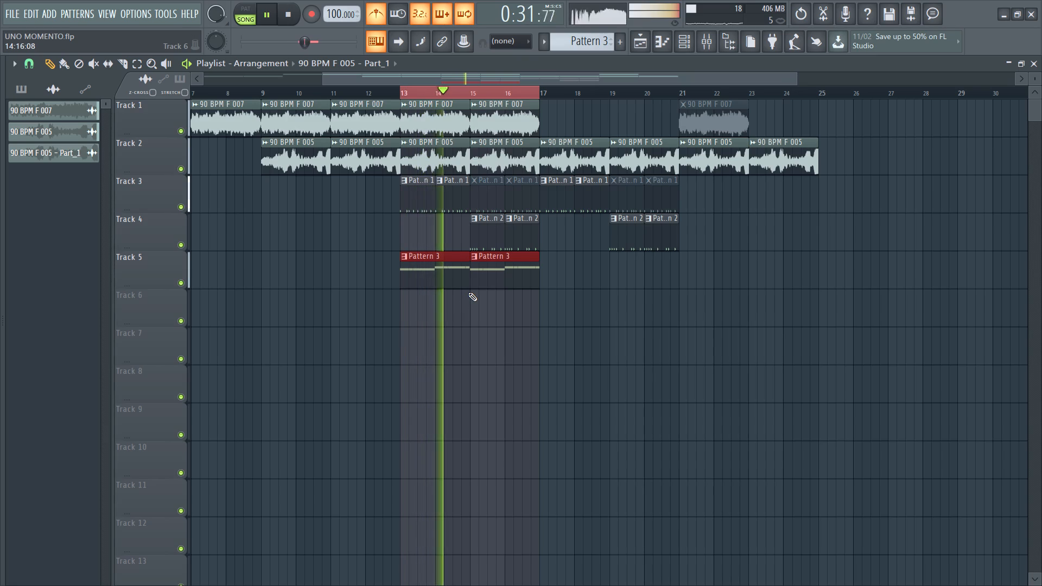
ctrl+drag(420, 306, 521, 271)
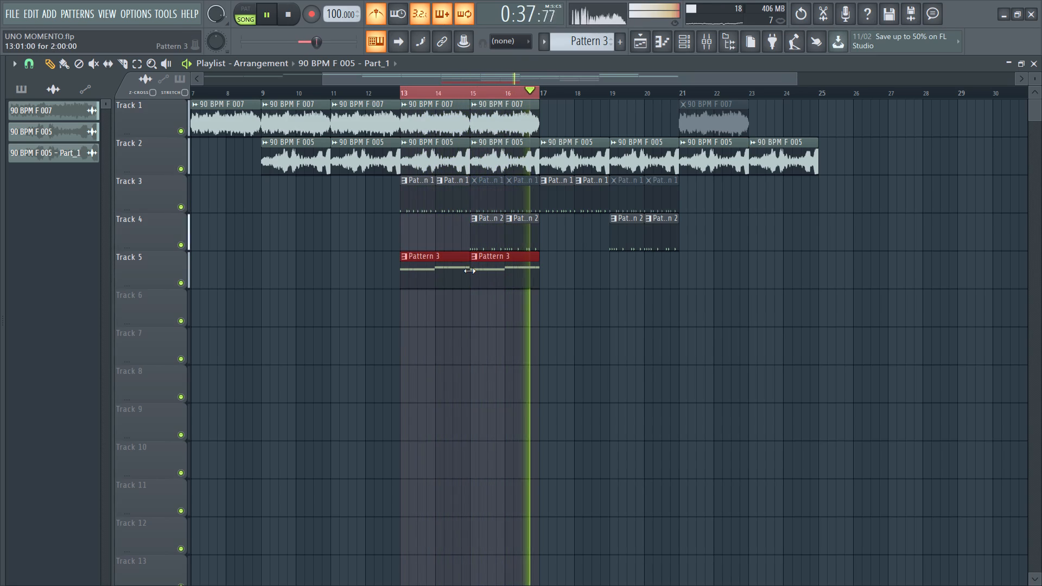
shift+drag(461, 284, 528, 285)
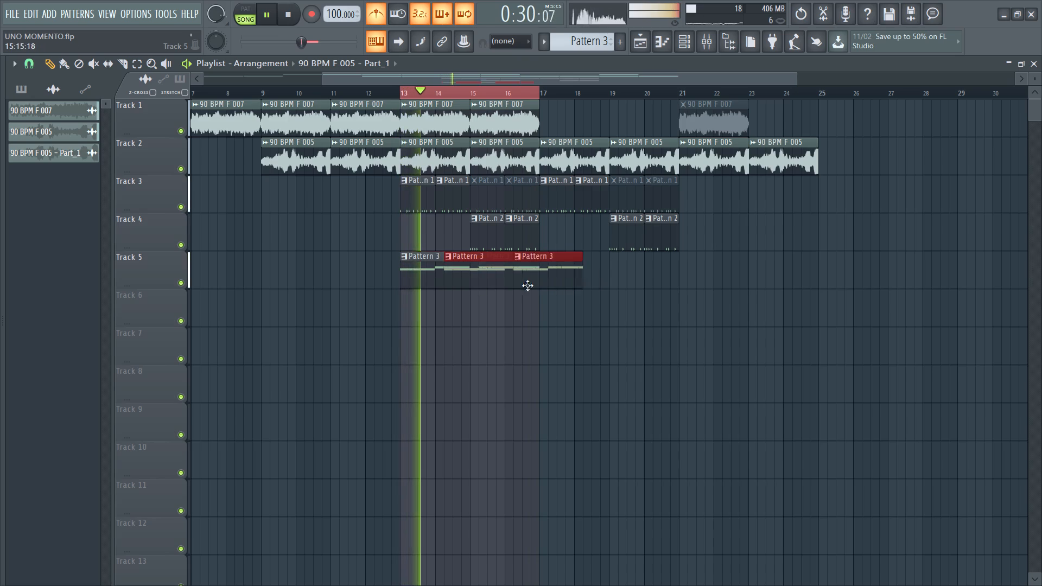
shift+drag(528, 285, 601, 314)
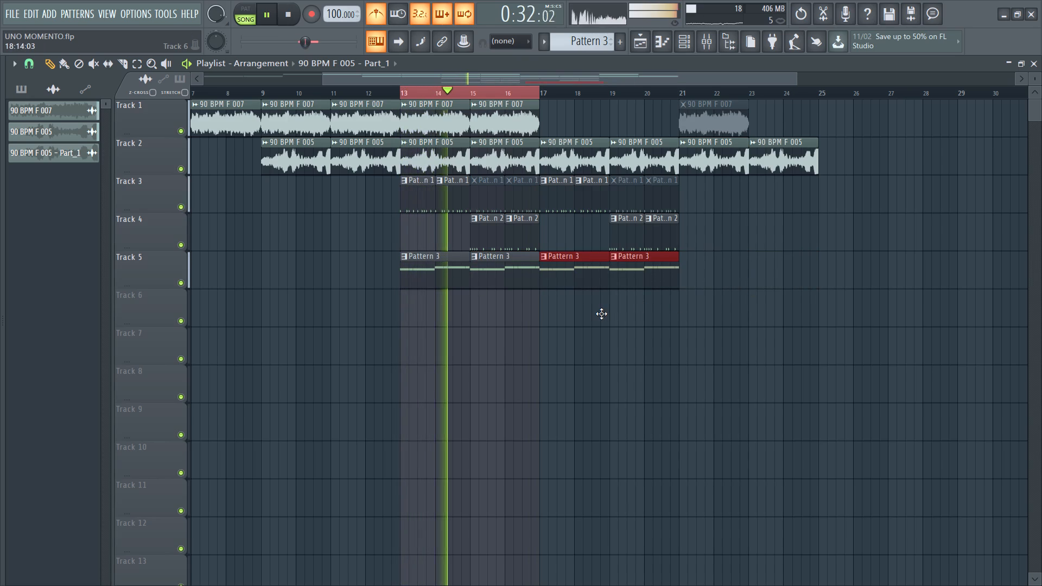
shift+drag(601, 314, 599, 314)
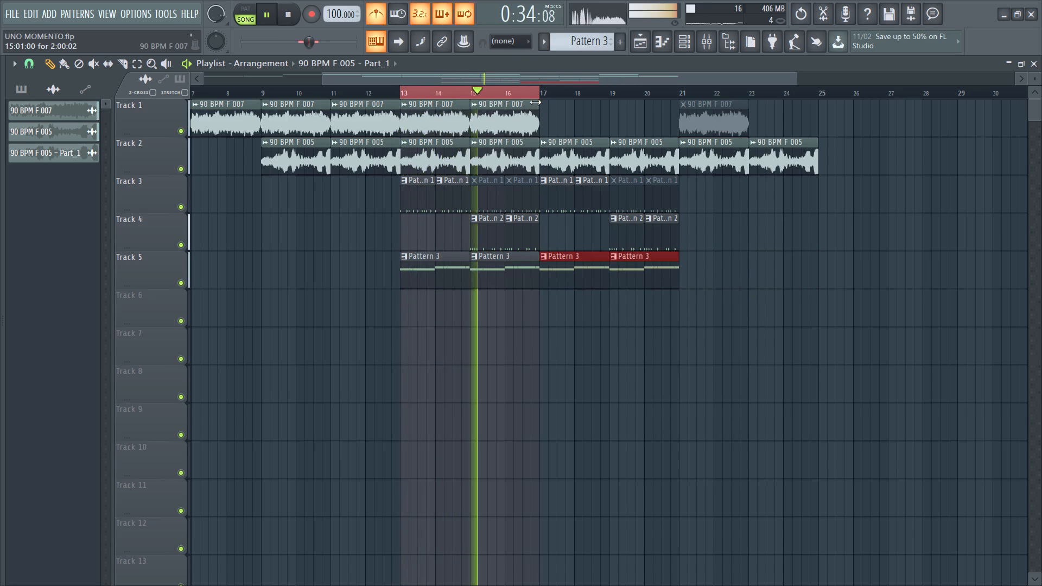
Extend the playlist time selection to run from bar 13 to bar 21, play it, and stop playback.
right_drag(542, 89, 684, 145)
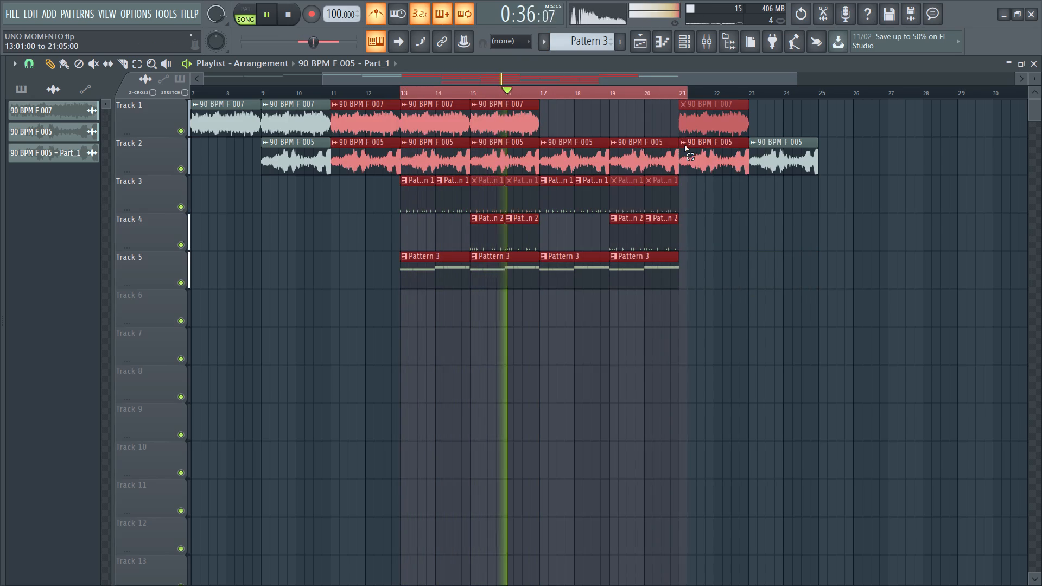
right_drag(684, 145, 679, 150)
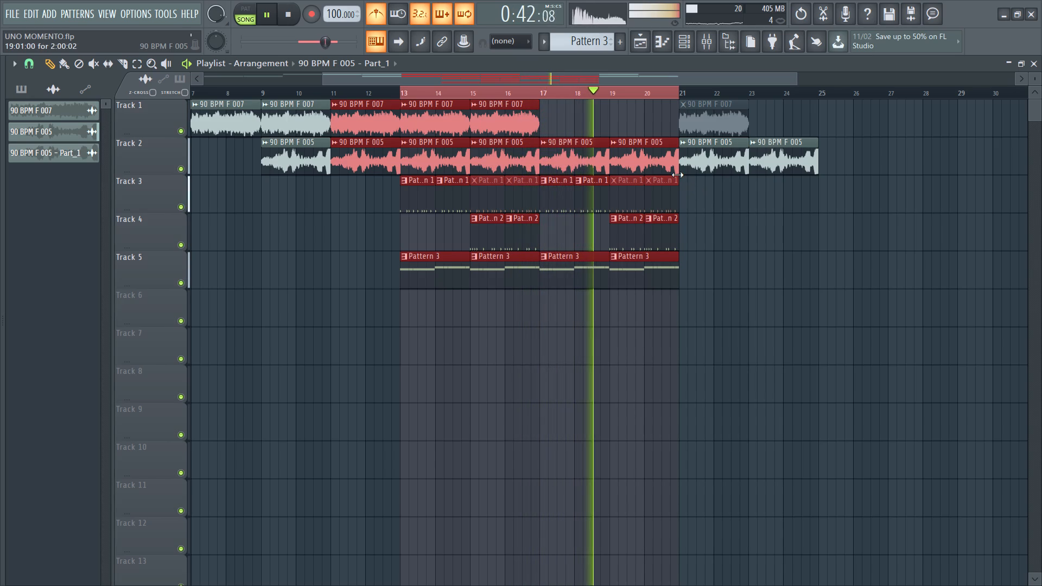
key(space)
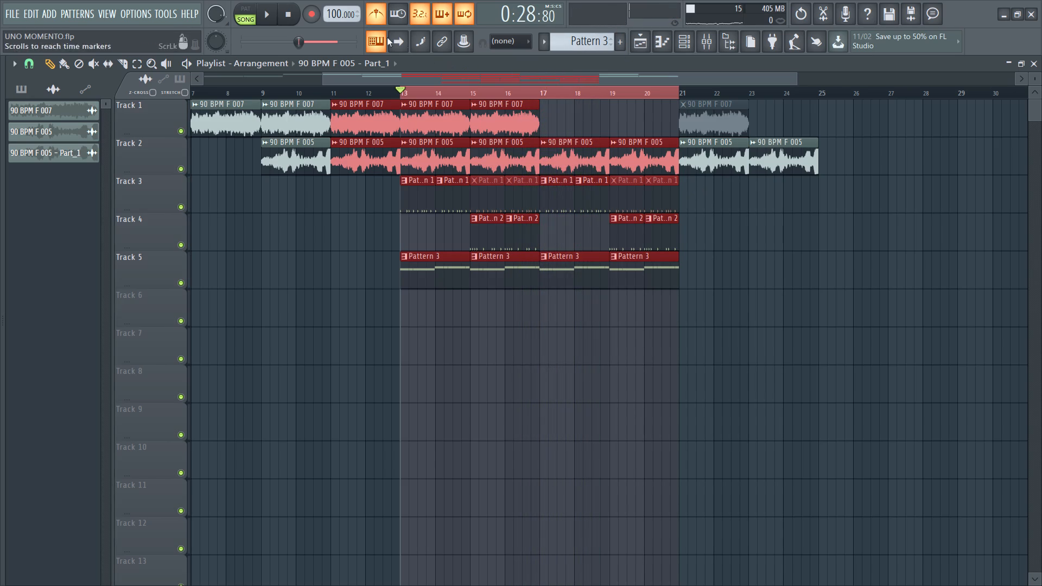
Clear the playlist time selection and play the song from the beginning.
ctrl+click(416, 95)
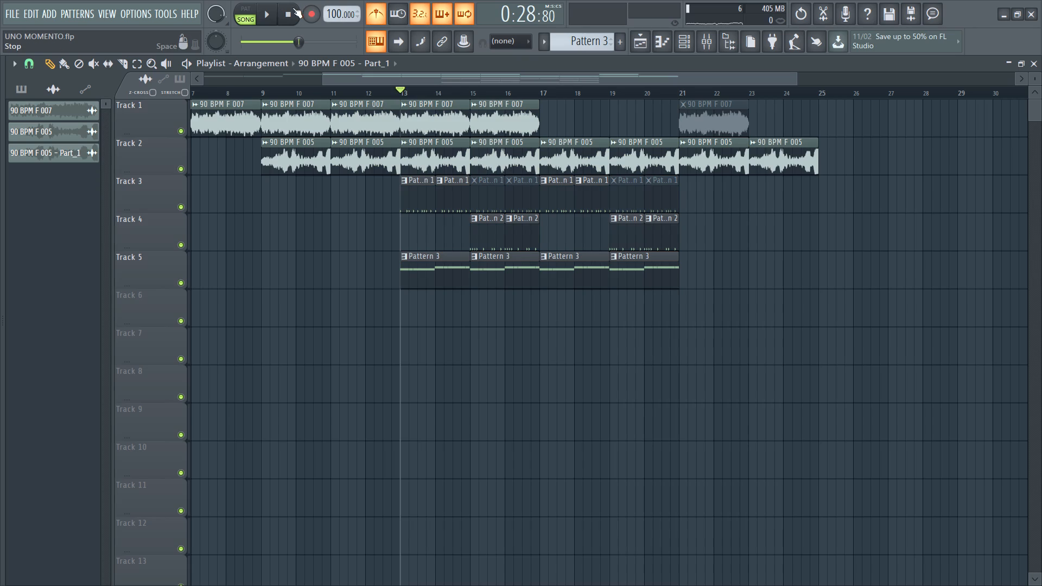
double_click(293, 8)
key(space)
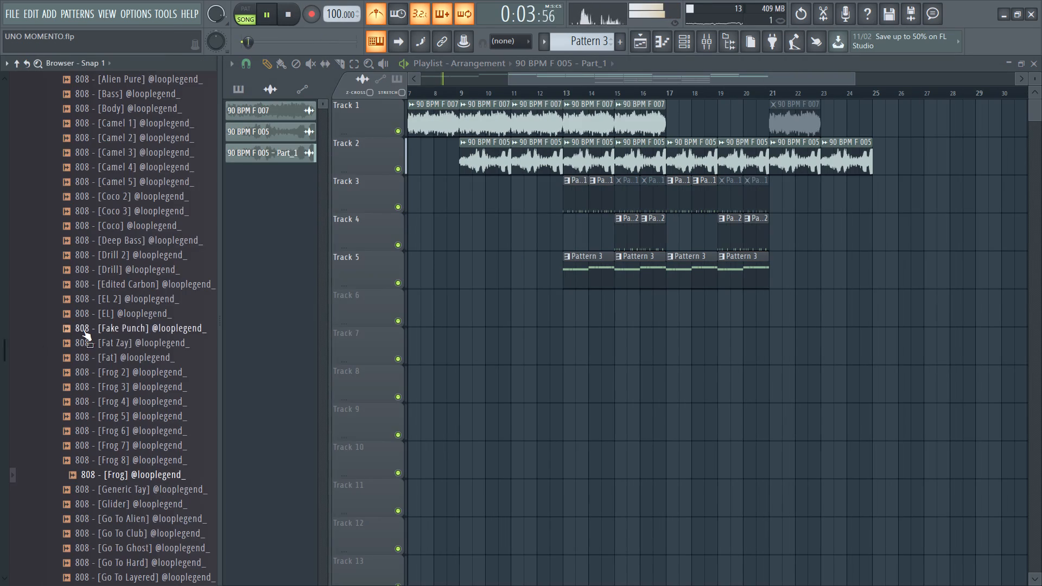
Collapse the 808's folder of the Loop Legend - 2025 Drum Kit and open its Hi Hats folder.
scroll(83, 329, up, 3)
click(88, 240)
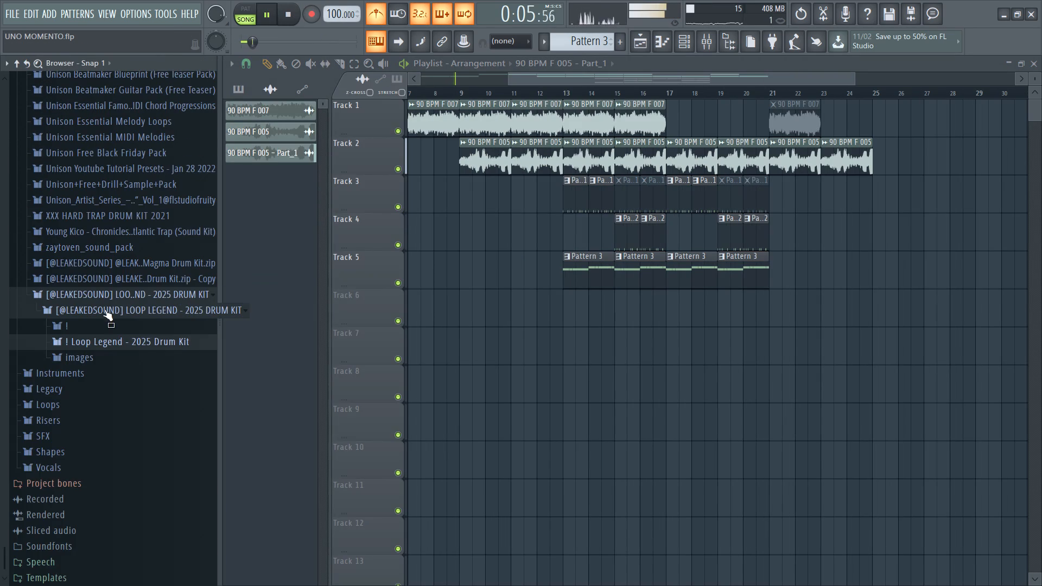
click(105, 340)
scroll(123, 383, down, 2)
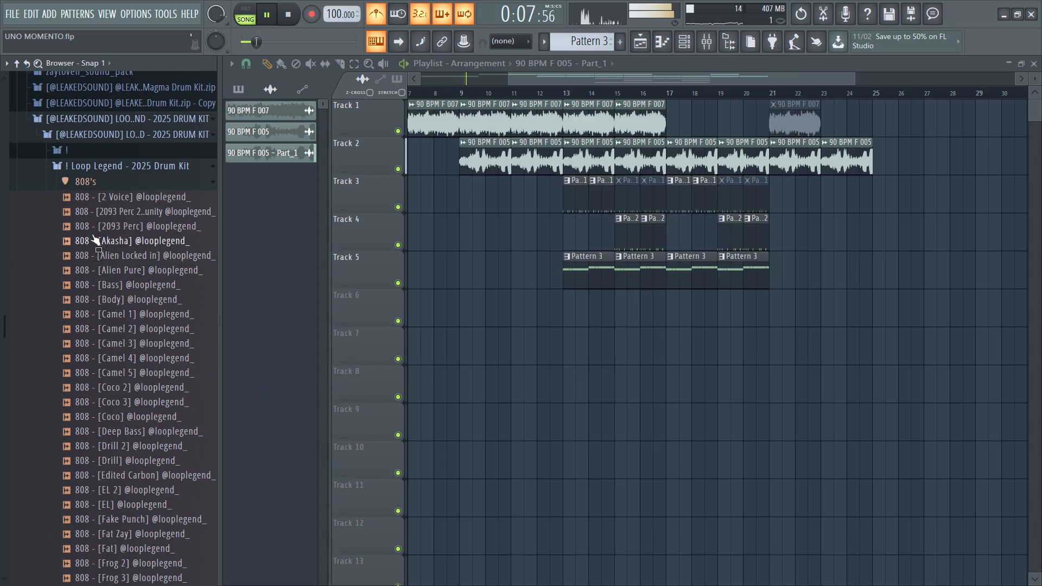
click(93, 183)
click(100, 261)
Audition the hi-hat samples from [Cut] back to [Blindfall] against the playing song.
click(105, 289)
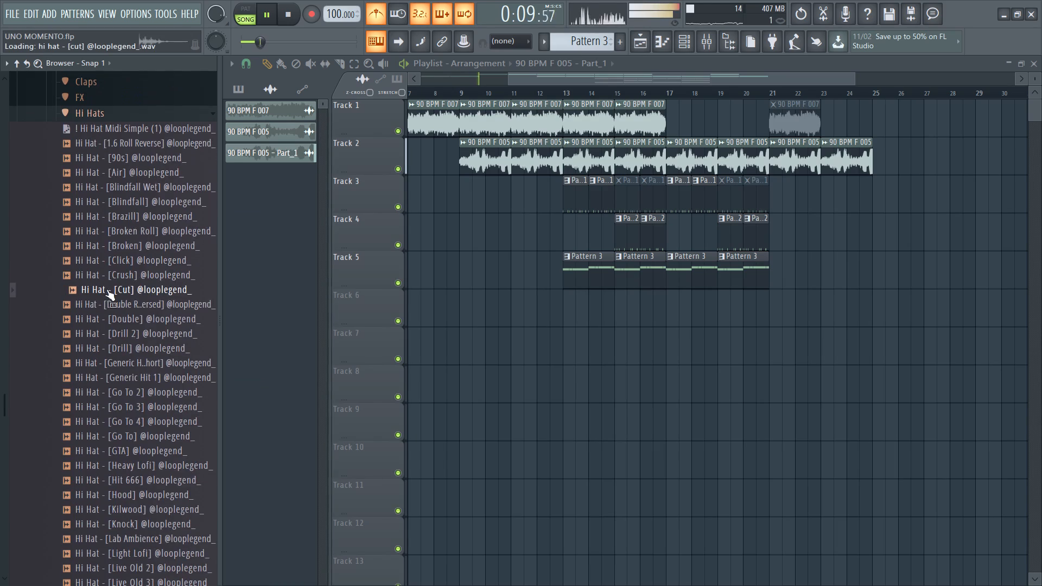
click(113, 276)
click(121, 273)
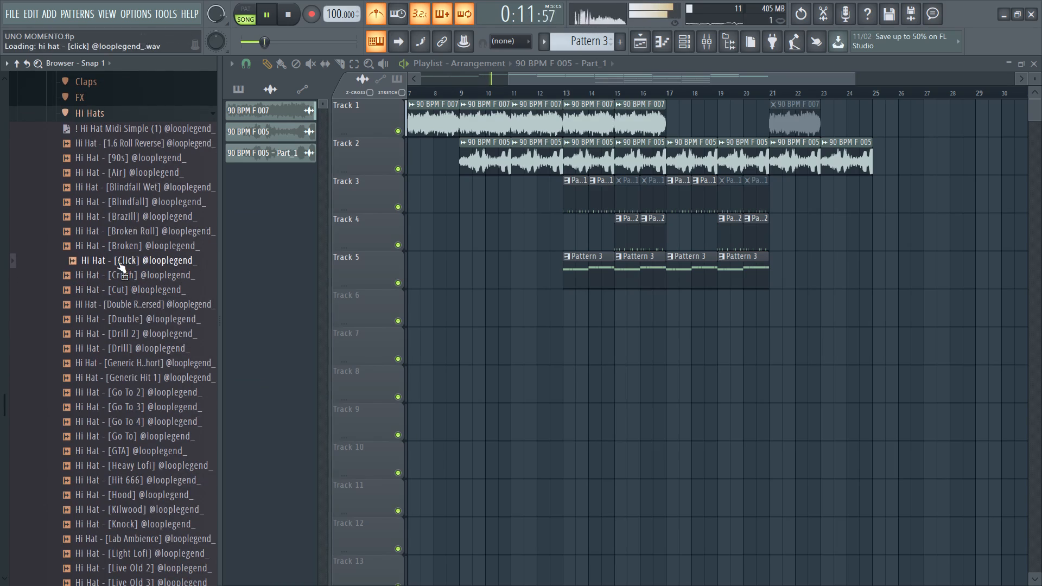
click(118, 262)
click(117, 244)
click(115, 231)
click(115, 218)
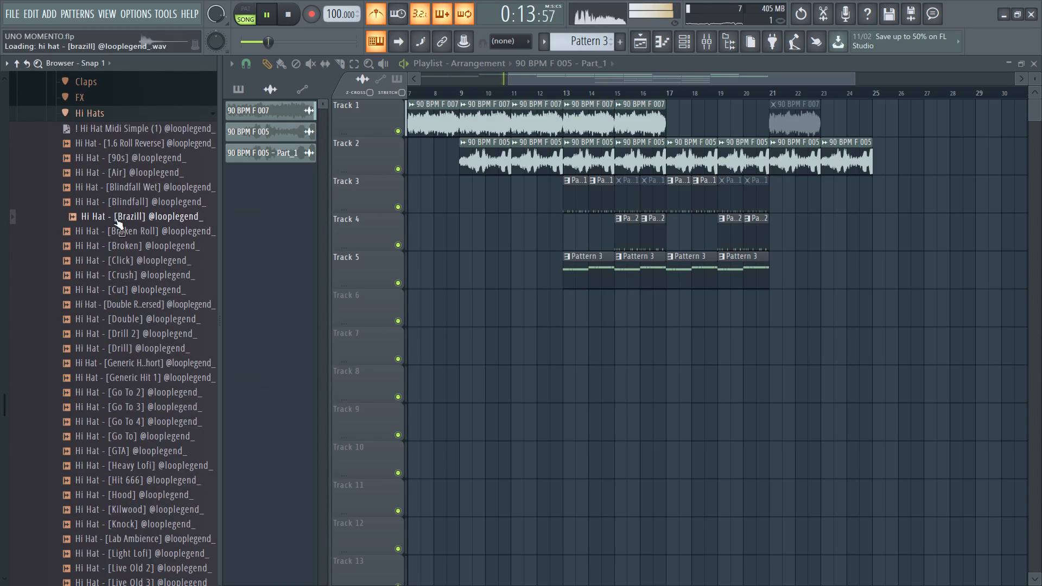
click(115, 205)
Audition the hi-hat samples from [Cut] down the list to [Go To 2].
click(134, 290)
click(134, 301)
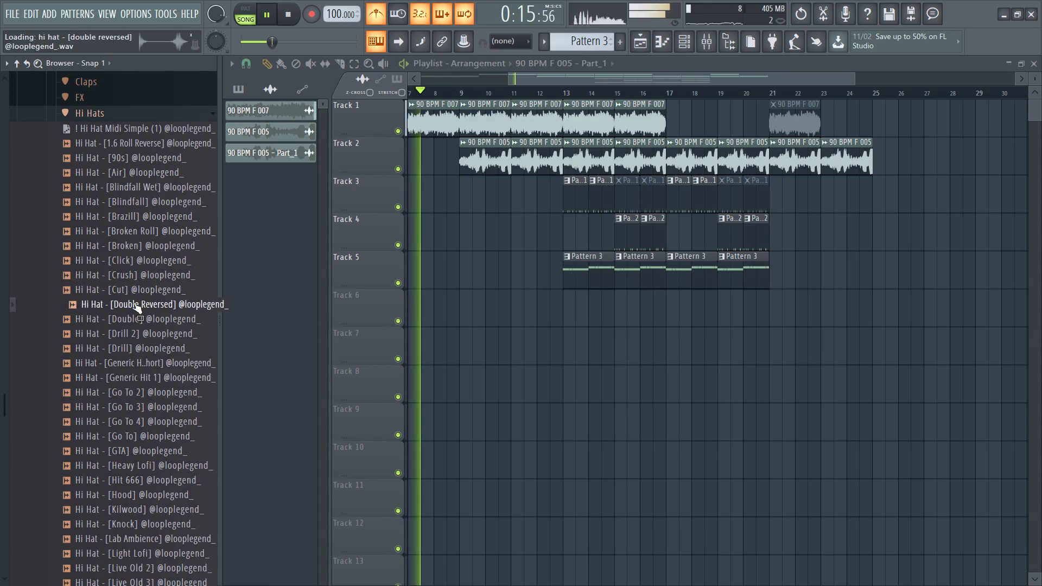
click(136, 319)
click(140, 332)
click(139, 321)
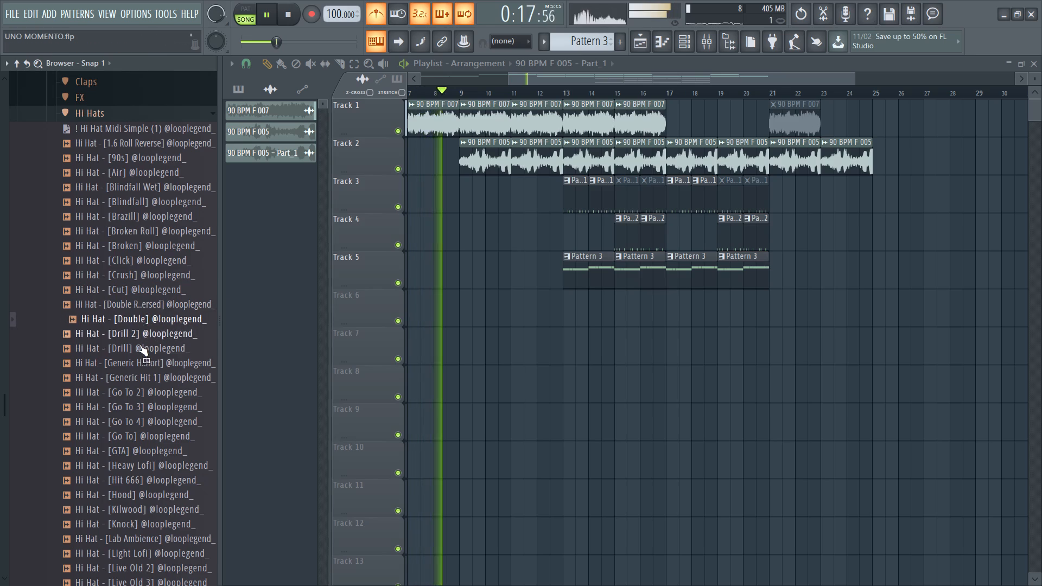
click(140, 348)
click(145, 364)
click(149, 374)
scroll(151, 366, down, 1)
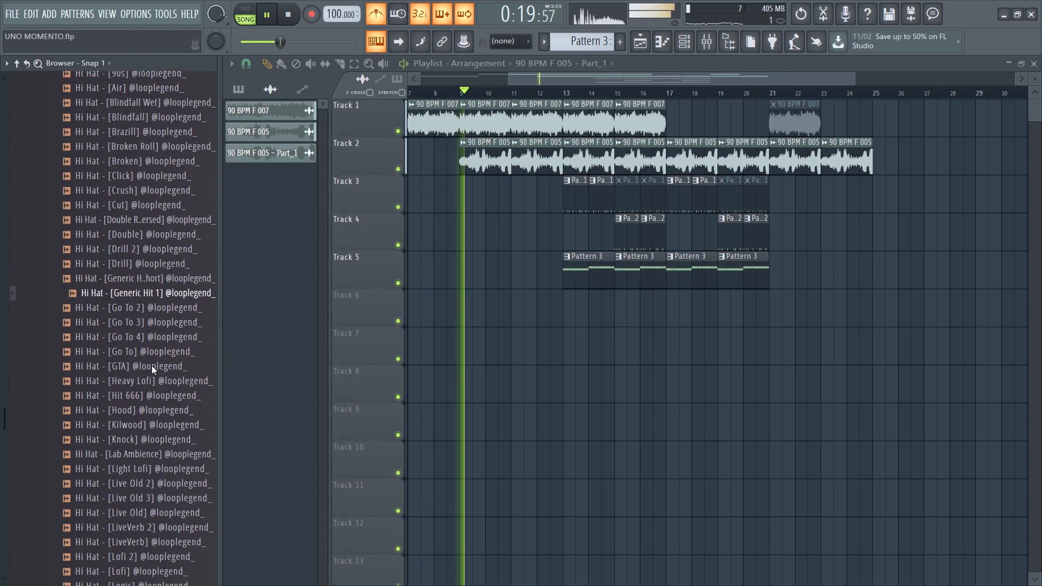
click(142, 309)
click(138, 291)
Preview Hi Hat - [Go To 2] repeatedly and load it into a new sampler channel.
click(138, 302)
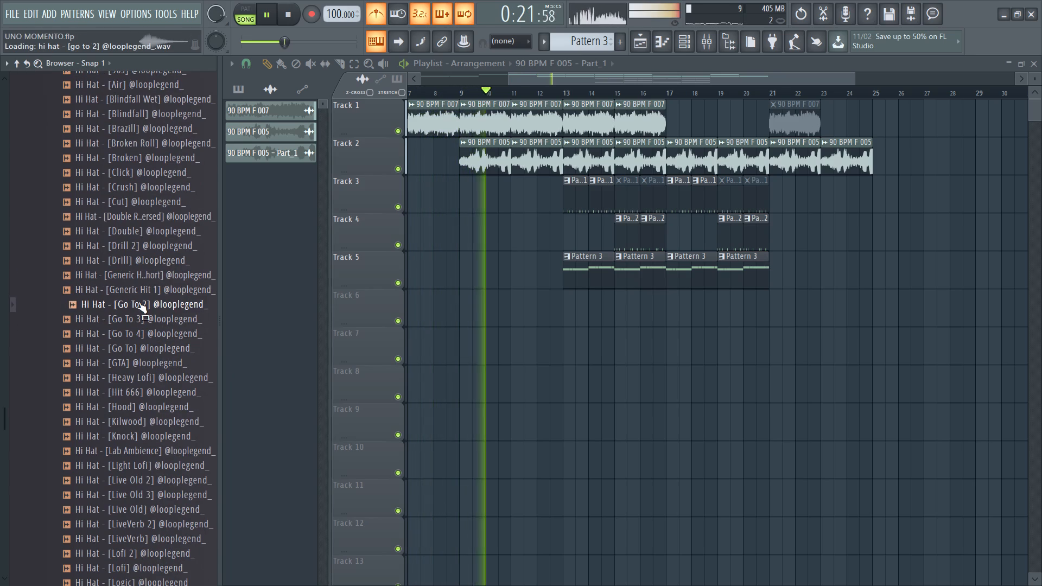
double_click(138, 302)
click(138, 302)
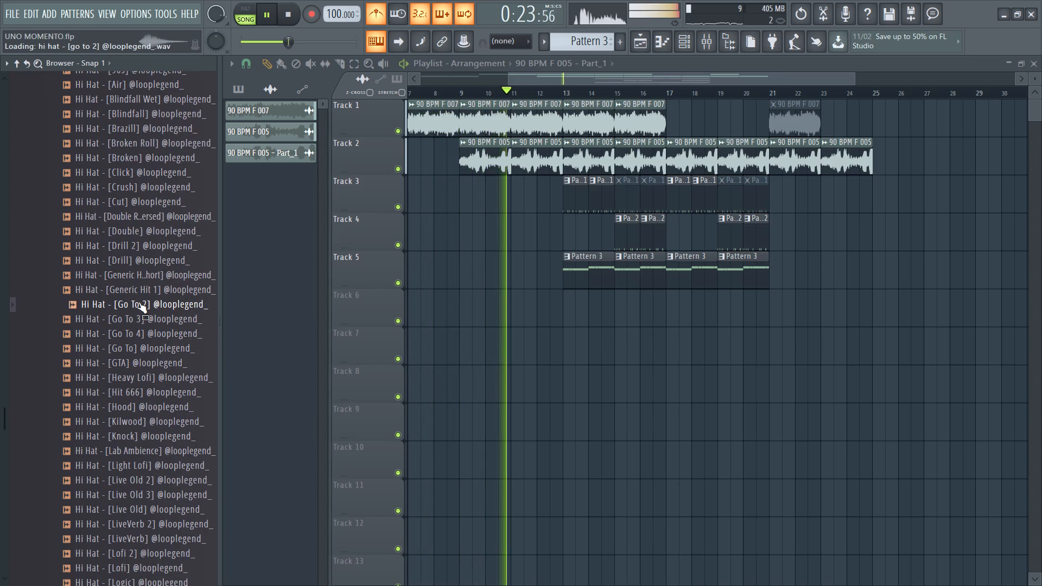
click(138, 302)
right_click(138, 302)
click(199, 370)
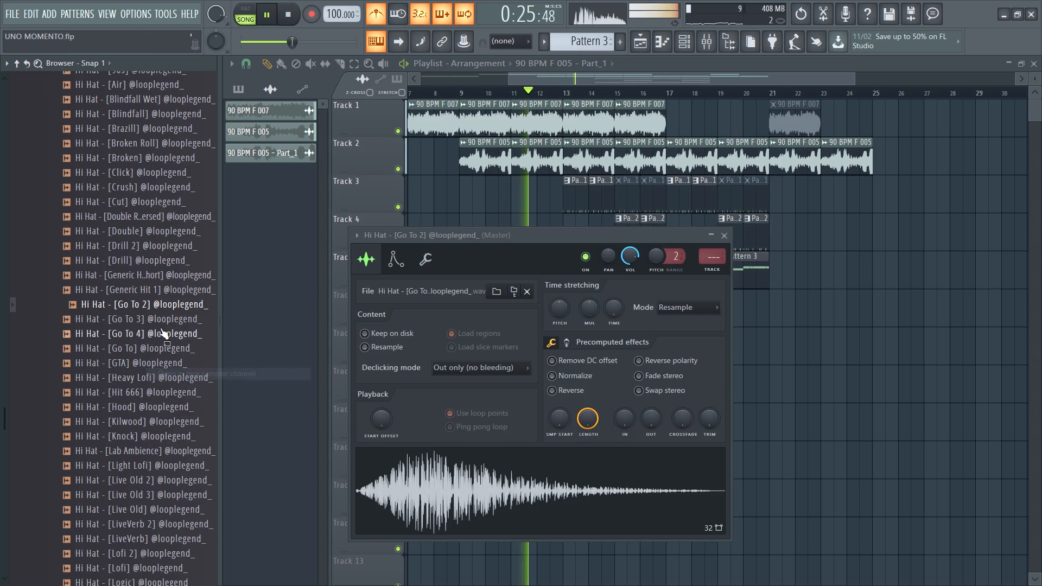
Audition hi-hats [Go To 3] and [Go To 4] against [Go To 2], and return to the playlist.
click(160, 328)
click(157, 321)
click(156, 336)
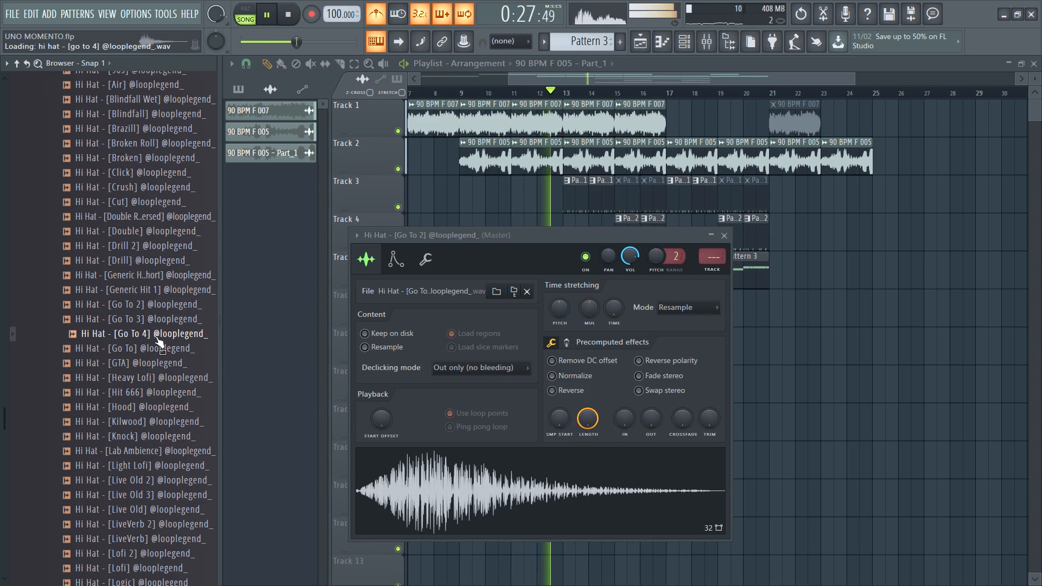
click(156, 336)
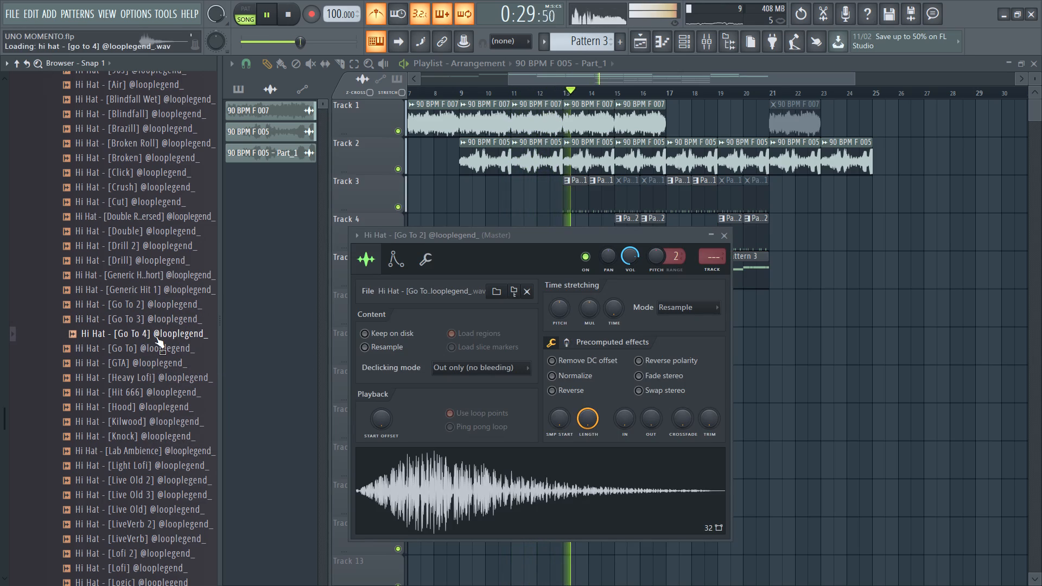
click(150, 323)
click(145, 311)
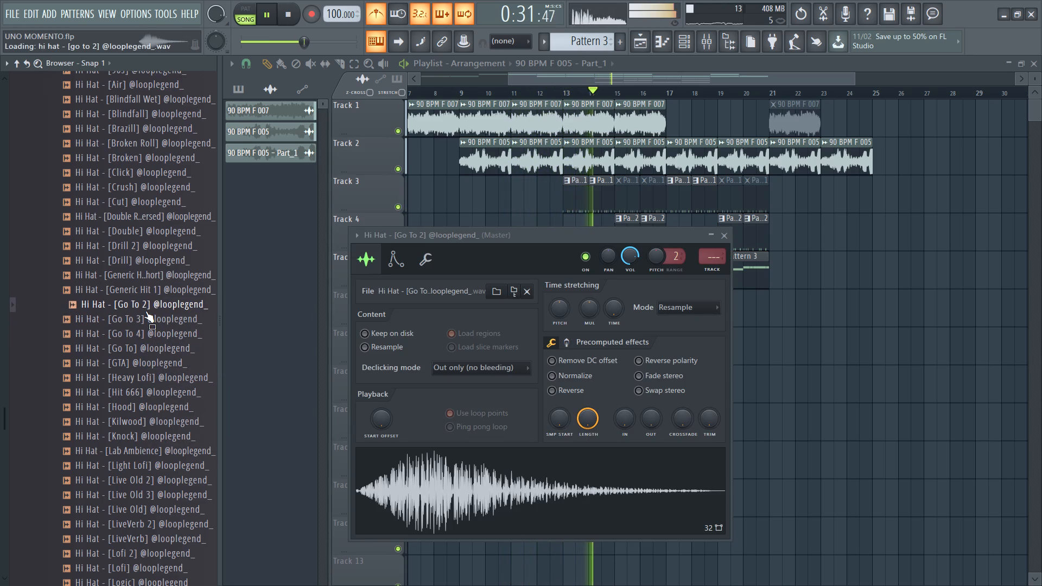
click(509, 230)
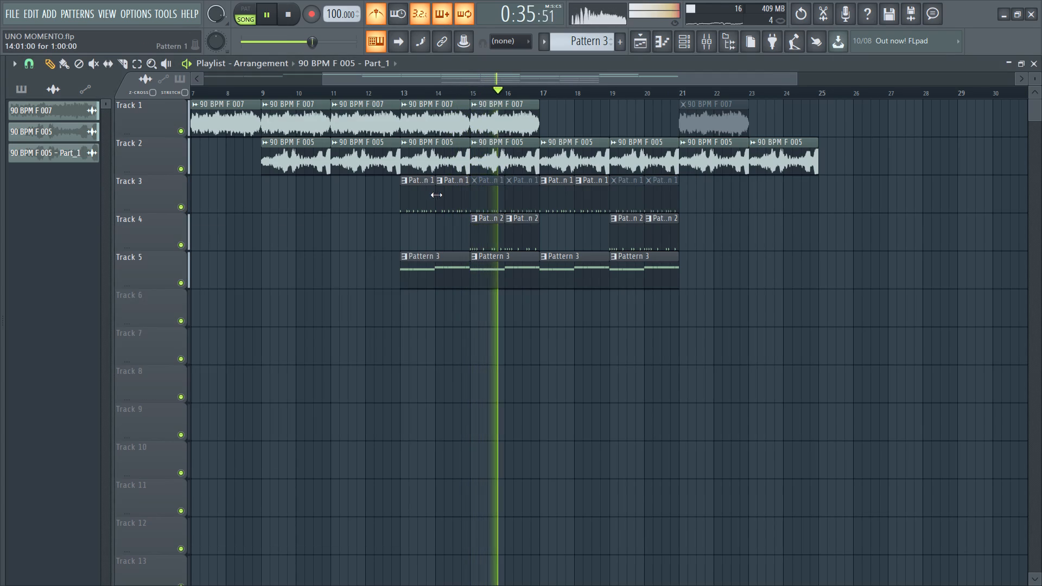
Select Pattern 1 from its Track 3 clip and show its channel rack steps.
click(415, 198)
click(681, 44)
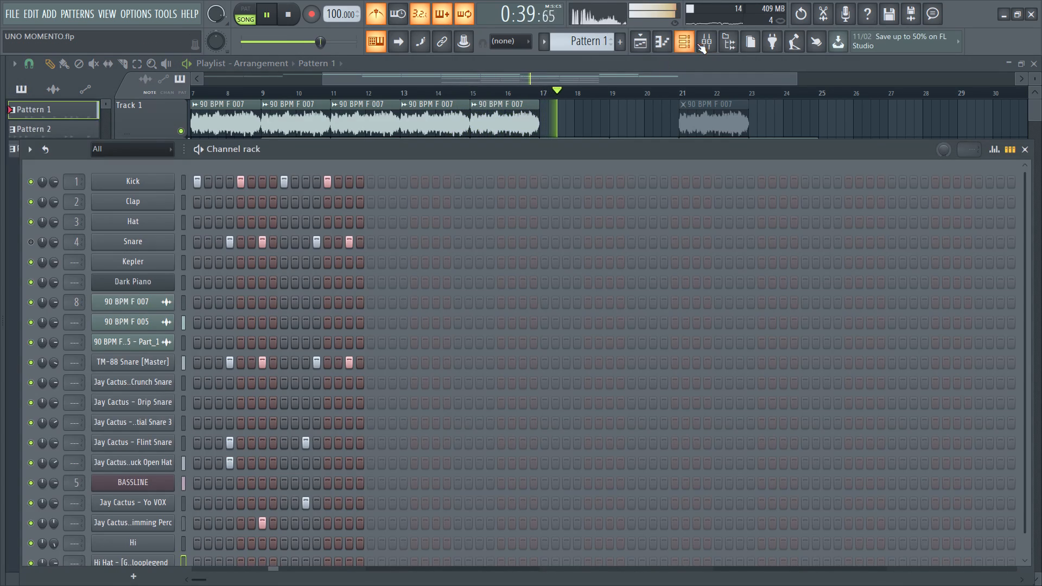
Lower the Gross Beat mix level on the BASSLINE mixer track to 82%.
click(697, 43)
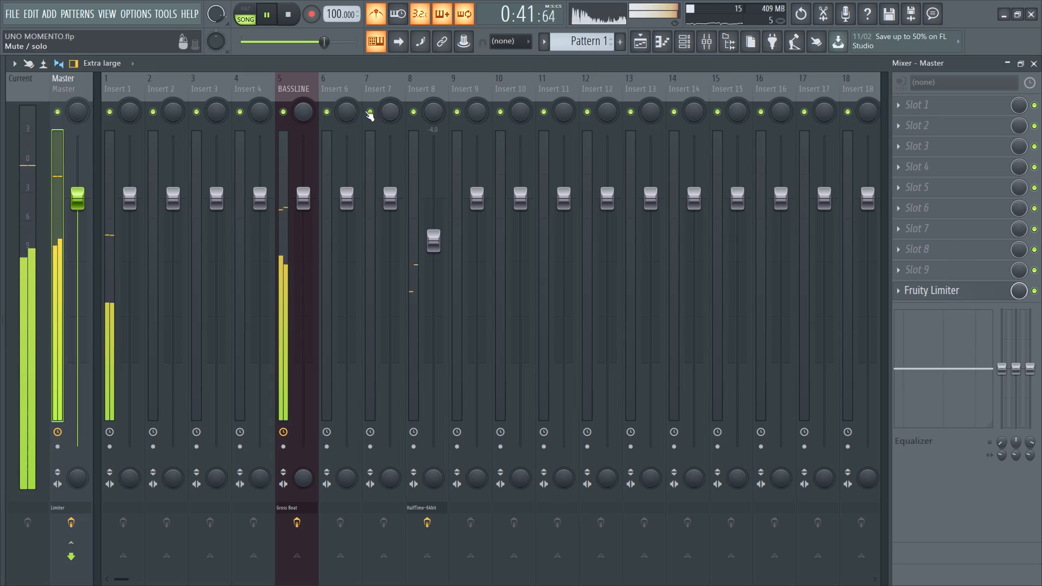
click(296, 85)
double_click(981, 146)
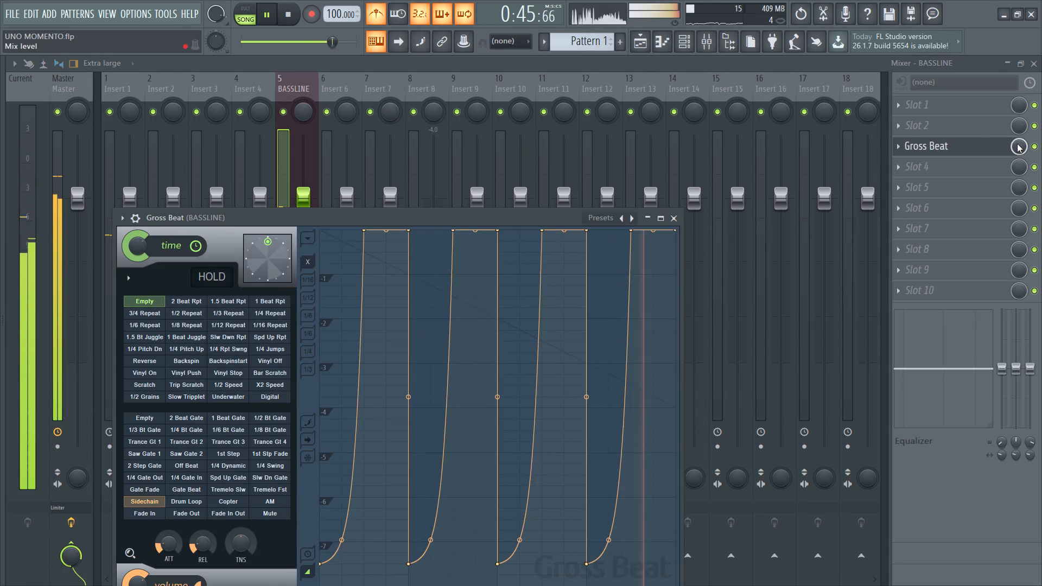
drag(1017, 144, 1022, 188)
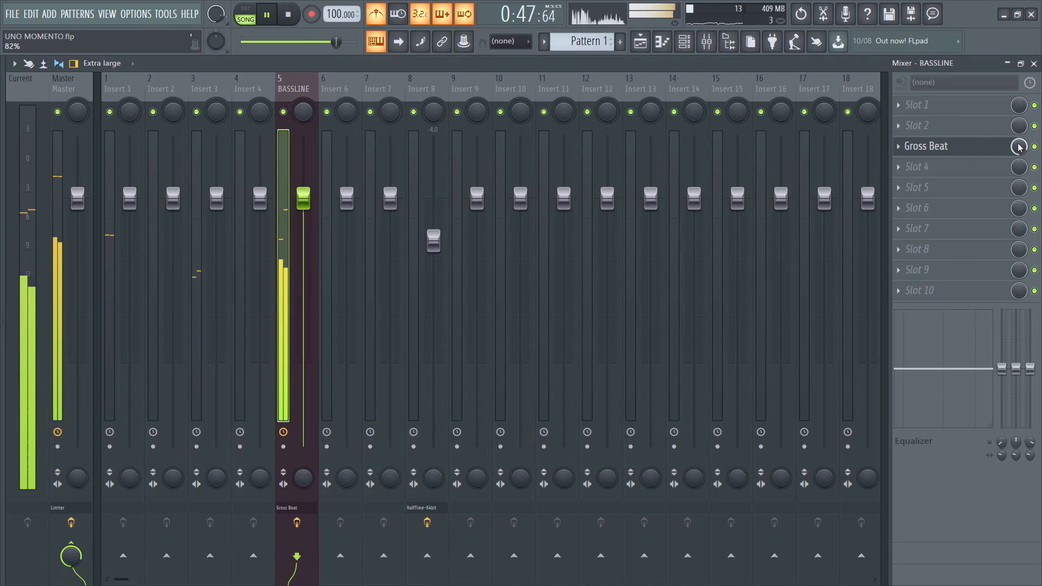
Restart the song, return to the playlist and listen from bar 13.
key(space)
key(space)
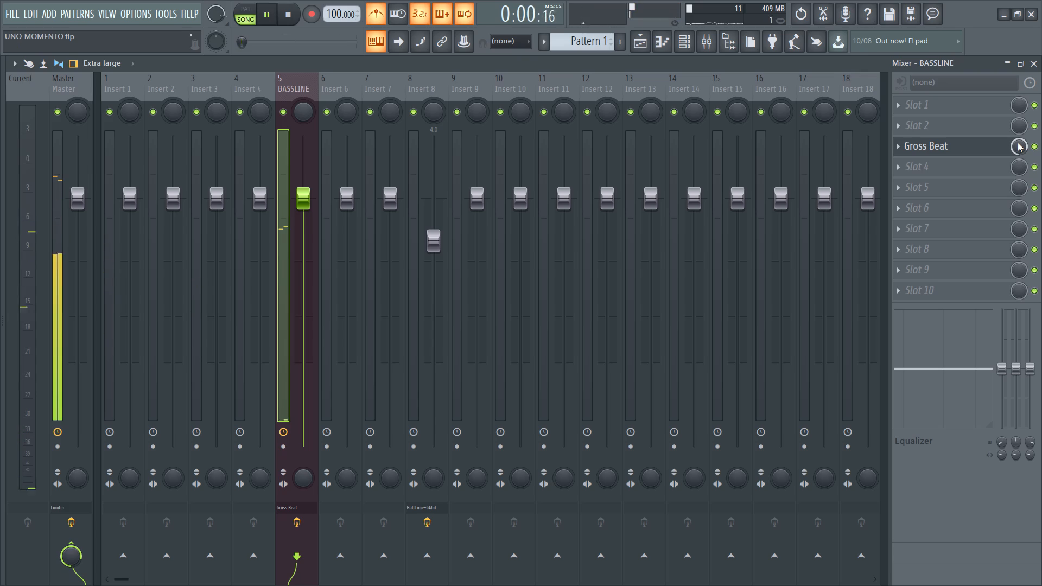
click(641, 39)
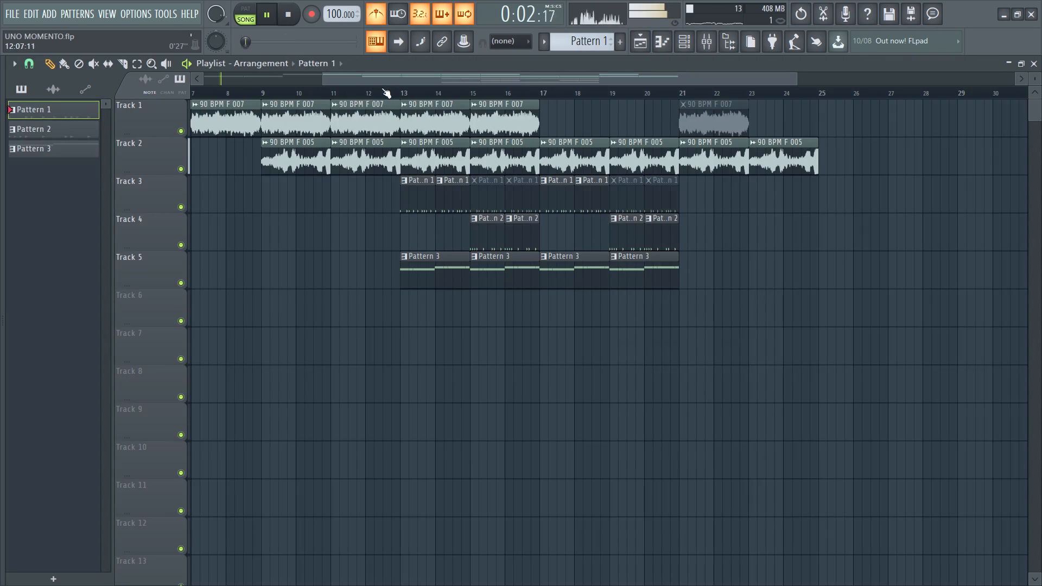
click(400, 93)
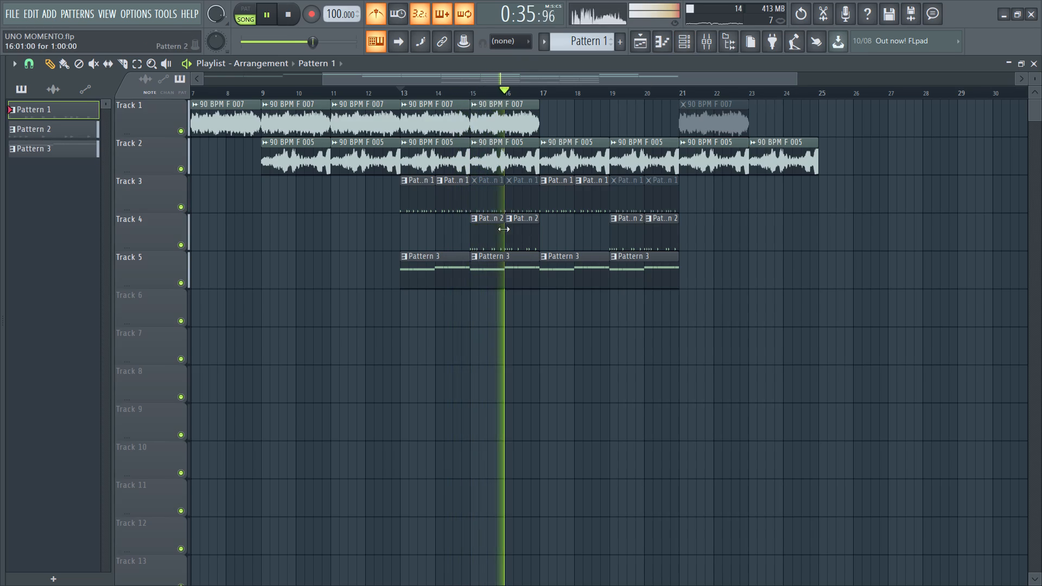
Set the playlist time selection from bar 13 to bar 21 and play it from its start.
ctrl+drag(402, 94, 431, 100)
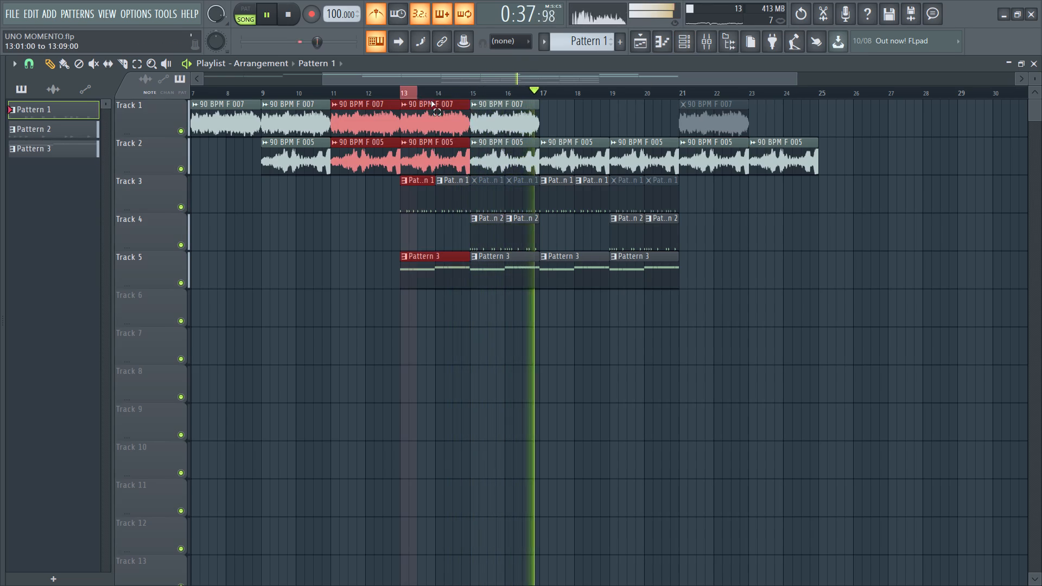
ctrl+drag(431, 100, 682, 135)
key(space)
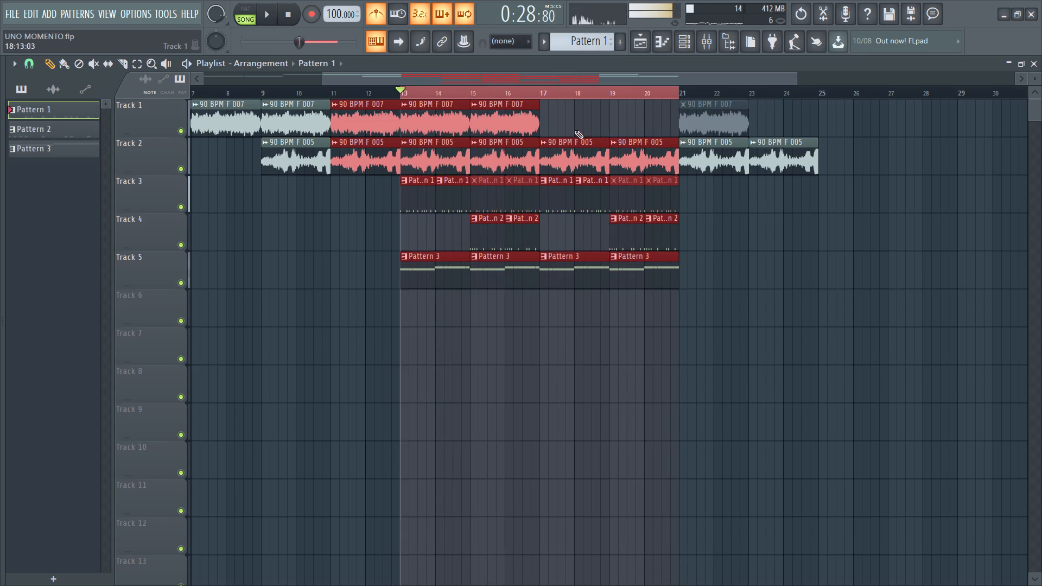
key(space)
Place a hit on step 3 of the new [Go To 2] hi-hat channel in Pattern 1 and audition the loop.
click(681, 42)
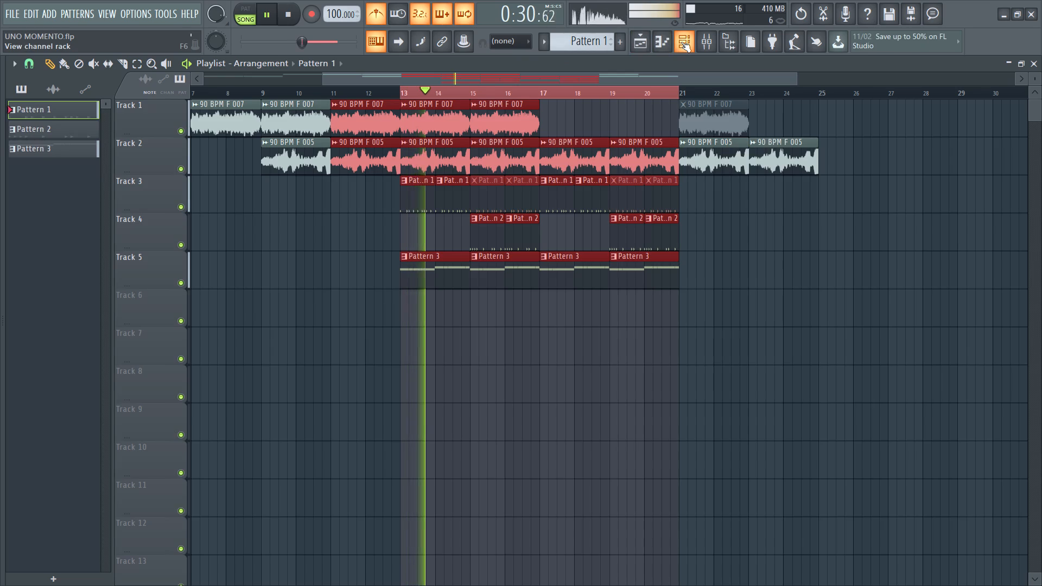
scroll(166, 447, down, 3)
key(space)
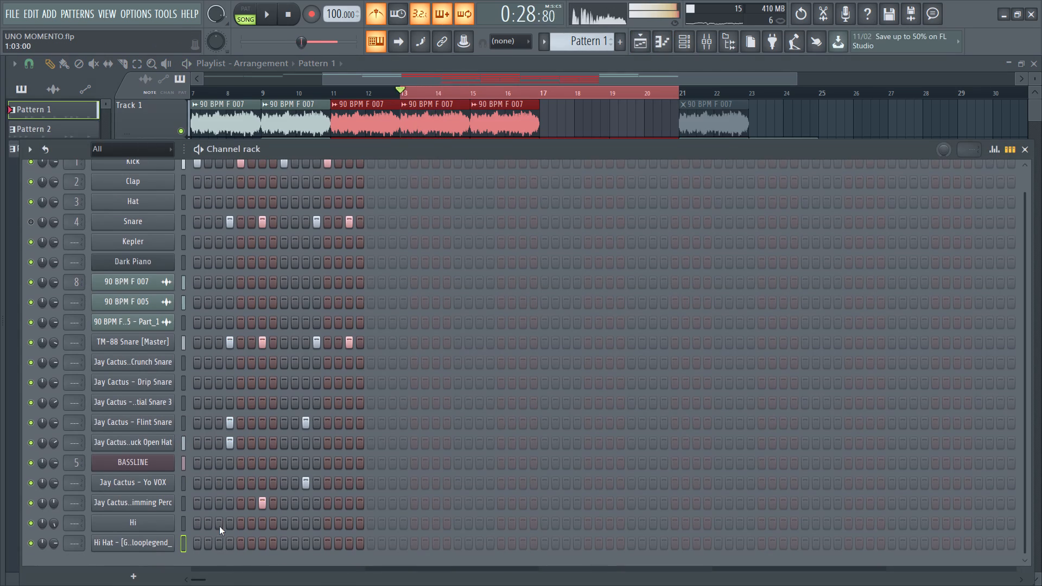
key(space)
click(218, 545)
key(space)
key(space)
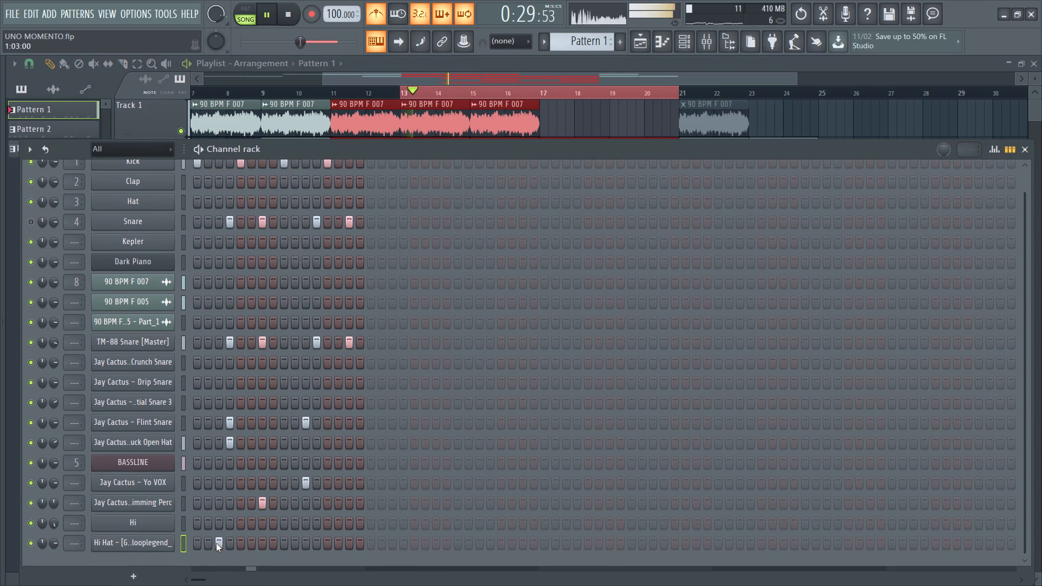
key(space)
Add a hit on step 10 of the [Go To 2] hi-hat channel during playback.
key(comma)
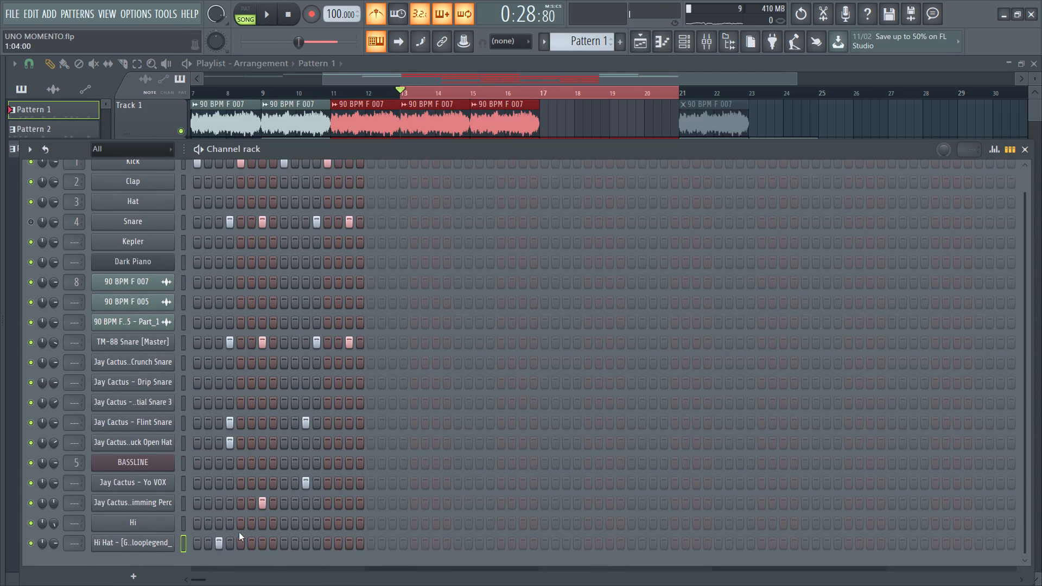
key(space)
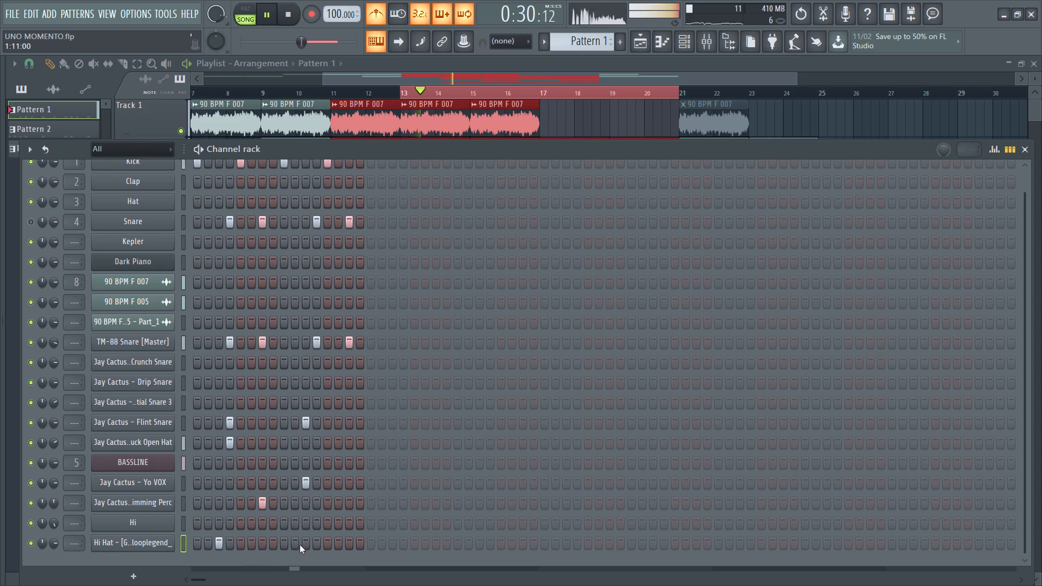
click(296, 546)
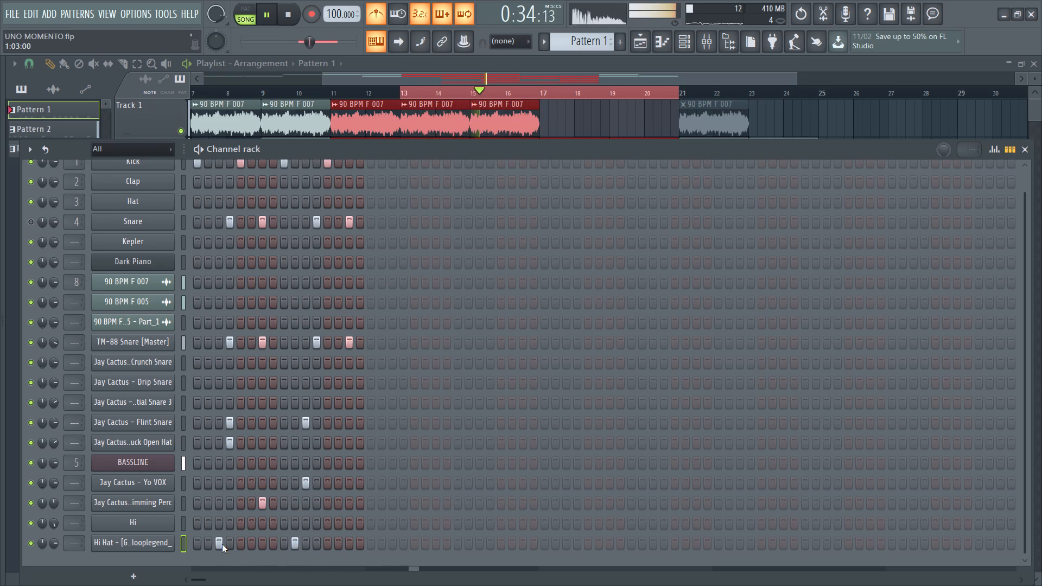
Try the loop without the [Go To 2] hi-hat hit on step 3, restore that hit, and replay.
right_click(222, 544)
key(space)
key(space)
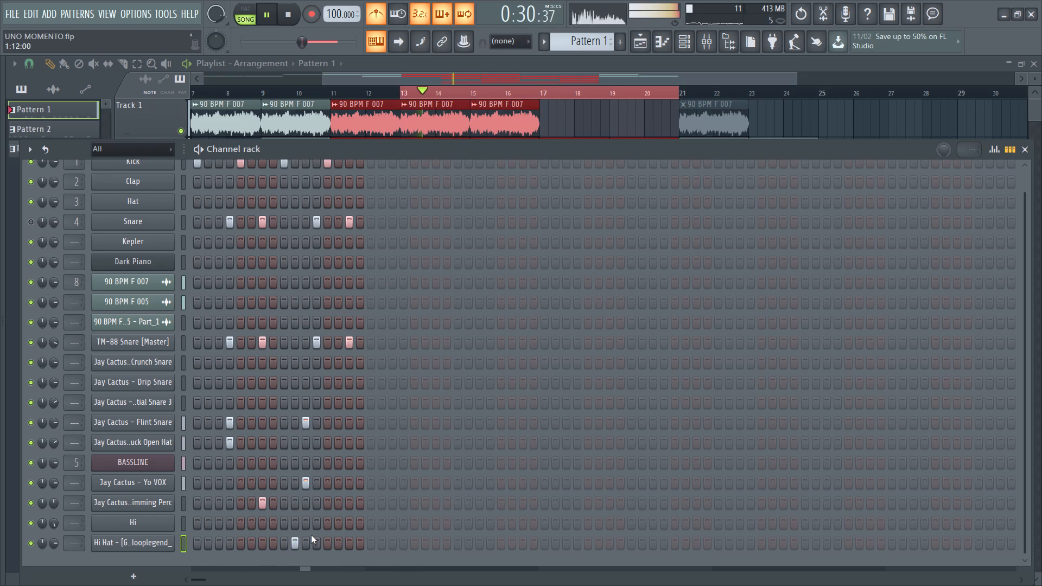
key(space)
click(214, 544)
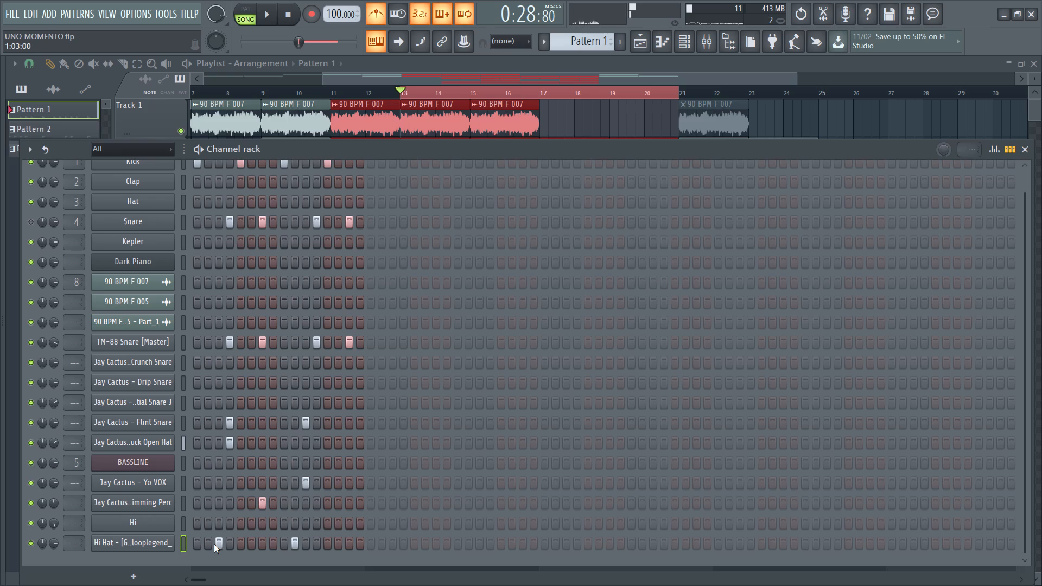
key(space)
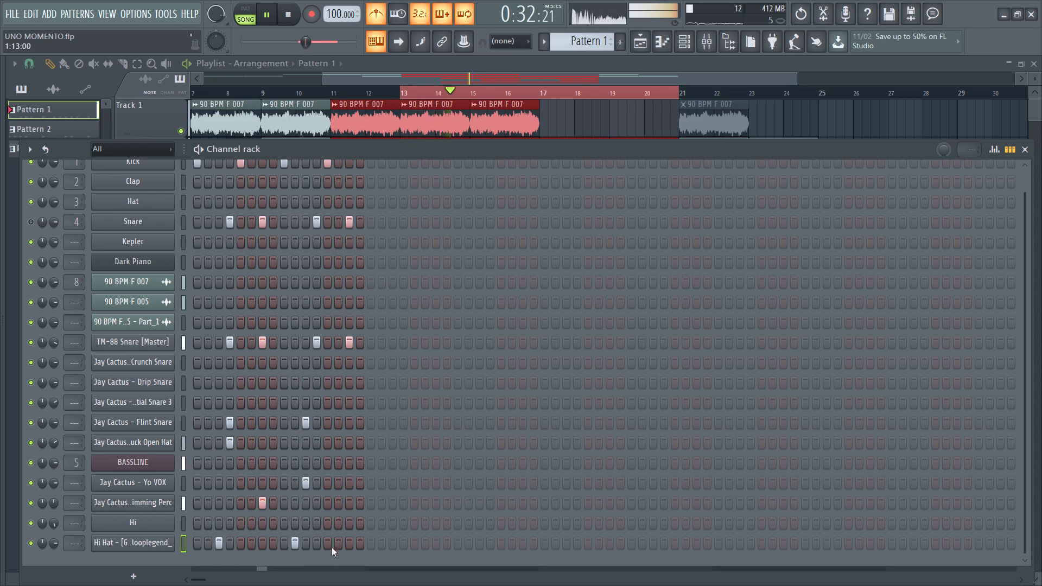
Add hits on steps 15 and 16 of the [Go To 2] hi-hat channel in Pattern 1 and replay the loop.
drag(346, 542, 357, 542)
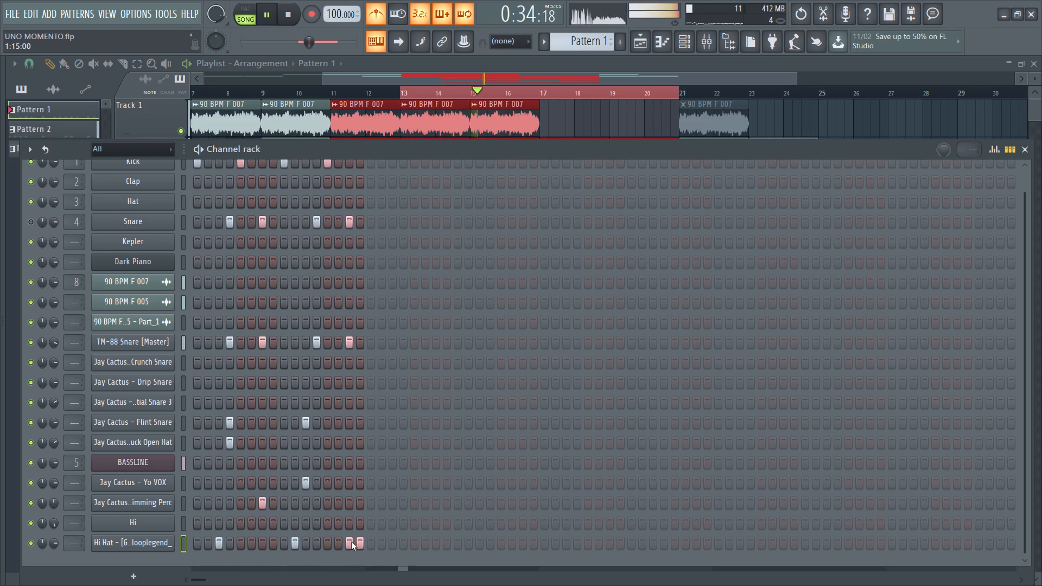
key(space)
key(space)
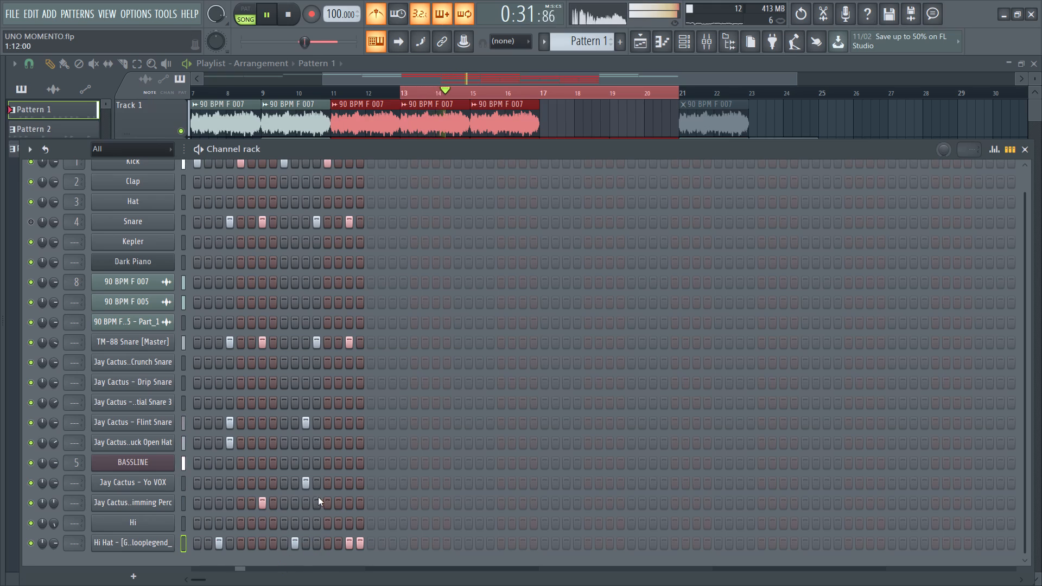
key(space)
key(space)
Remove the [Go To 2] hi-hat hit on step 3 and replay the loop.
right_click(224, 544)
key(space)
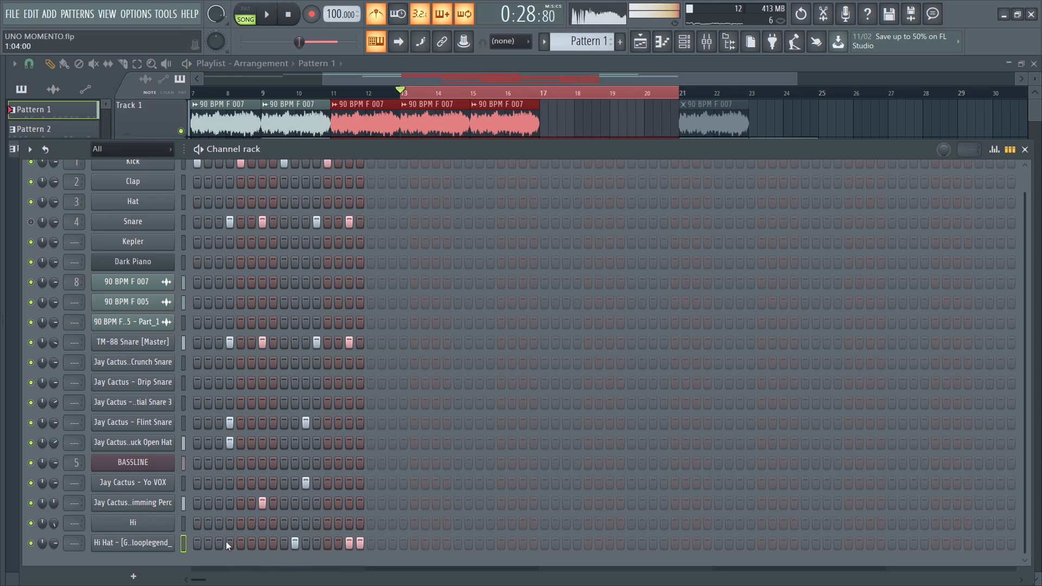
key(space)
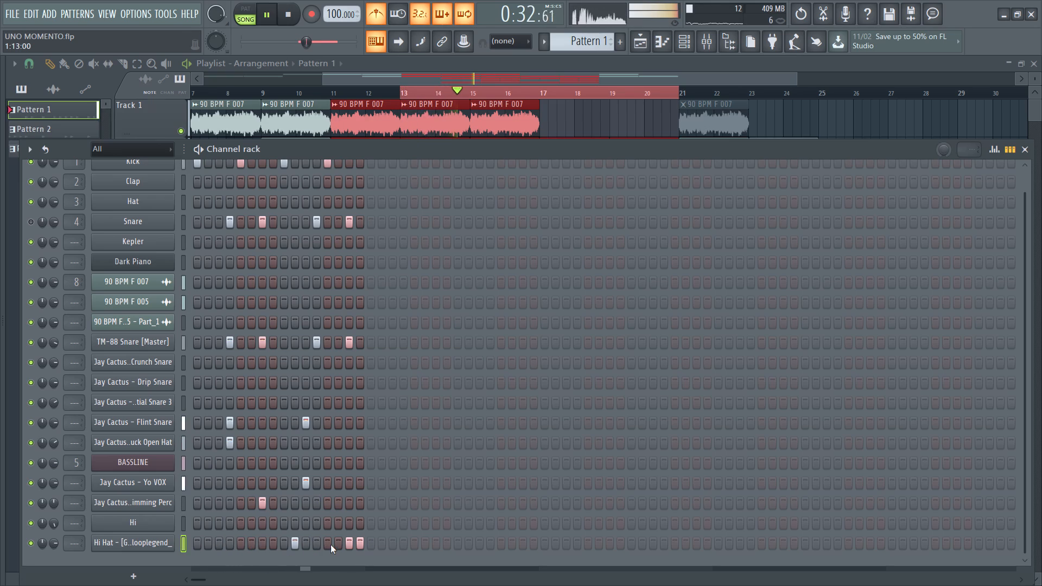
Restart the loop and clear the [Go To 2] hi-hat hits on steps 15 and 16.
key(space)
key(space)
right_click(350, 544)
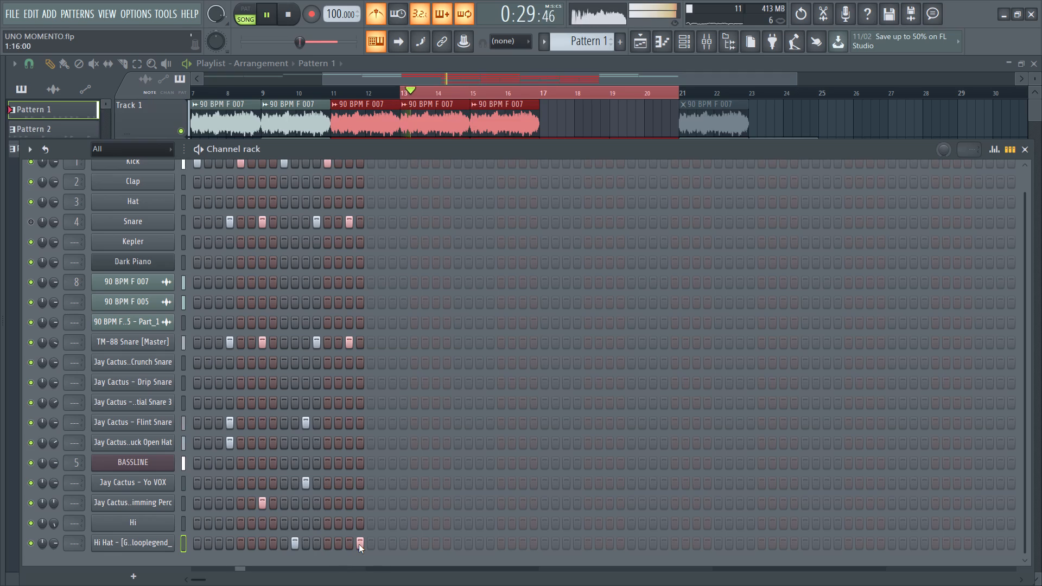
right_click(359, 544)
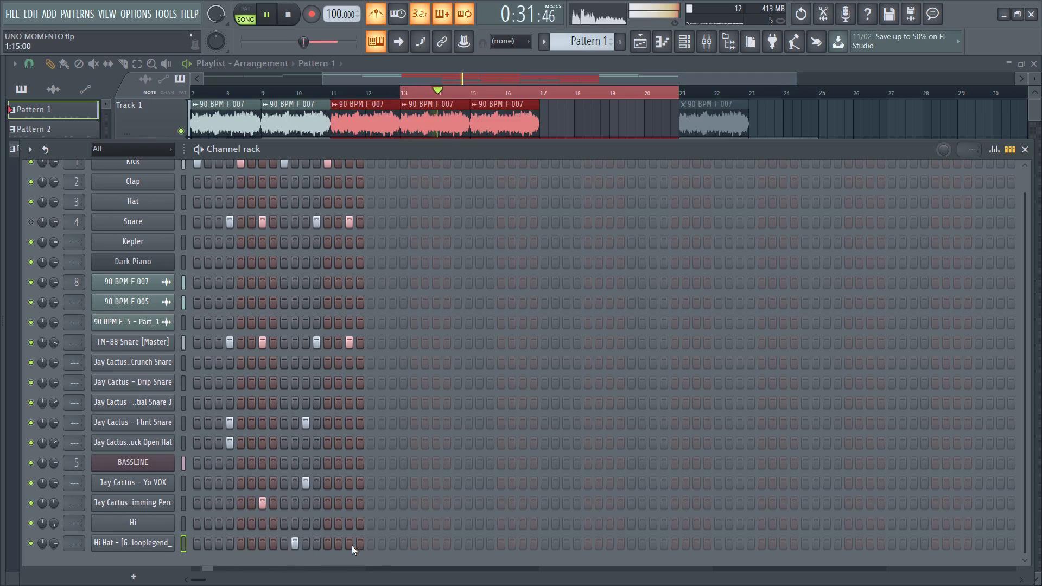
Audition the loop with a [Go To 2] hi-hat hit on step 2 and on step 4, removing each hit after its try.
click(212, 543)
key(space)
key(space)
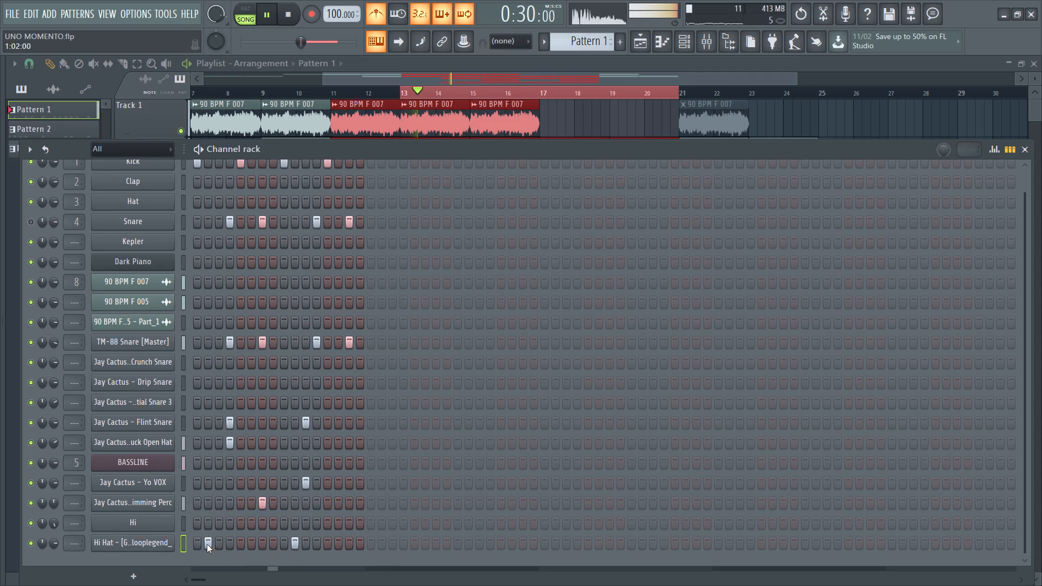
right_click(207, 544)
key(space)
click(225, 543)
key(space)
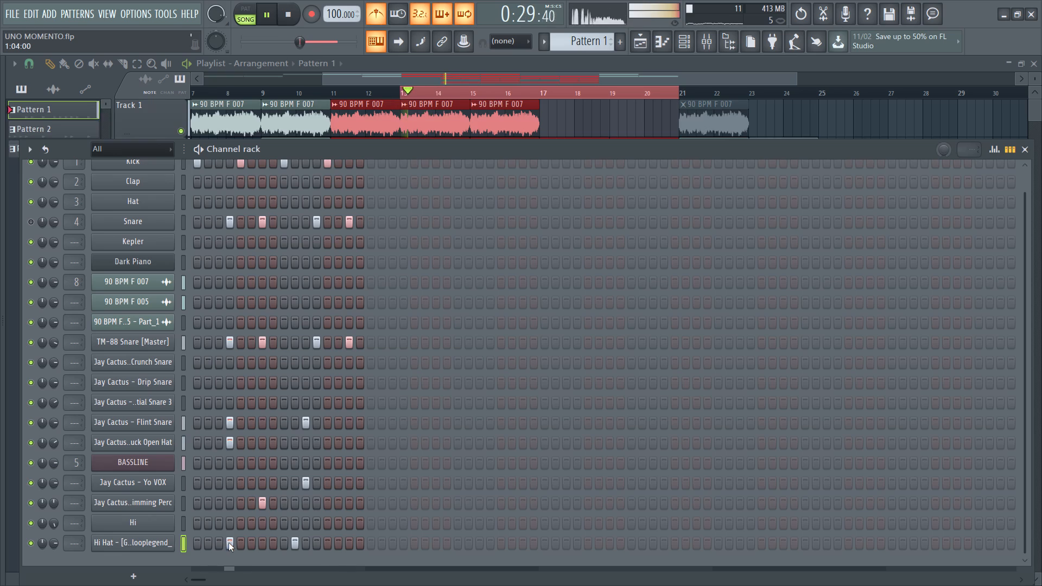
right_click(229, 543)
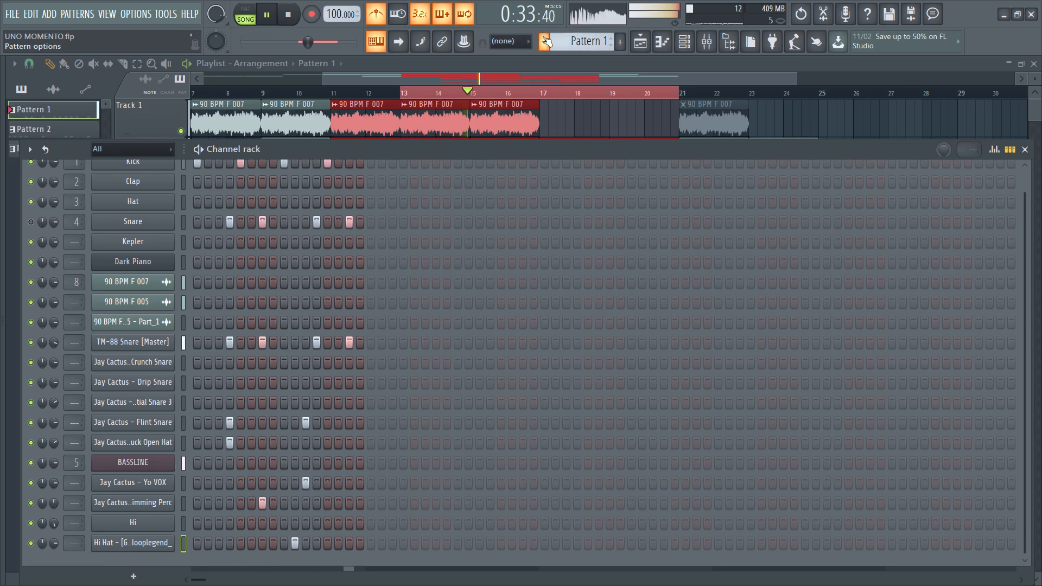
Select Pattern 2 from its playlist clip, examine its drum steps in the channel rack, and return to Pattern 1.
click(640, 41)
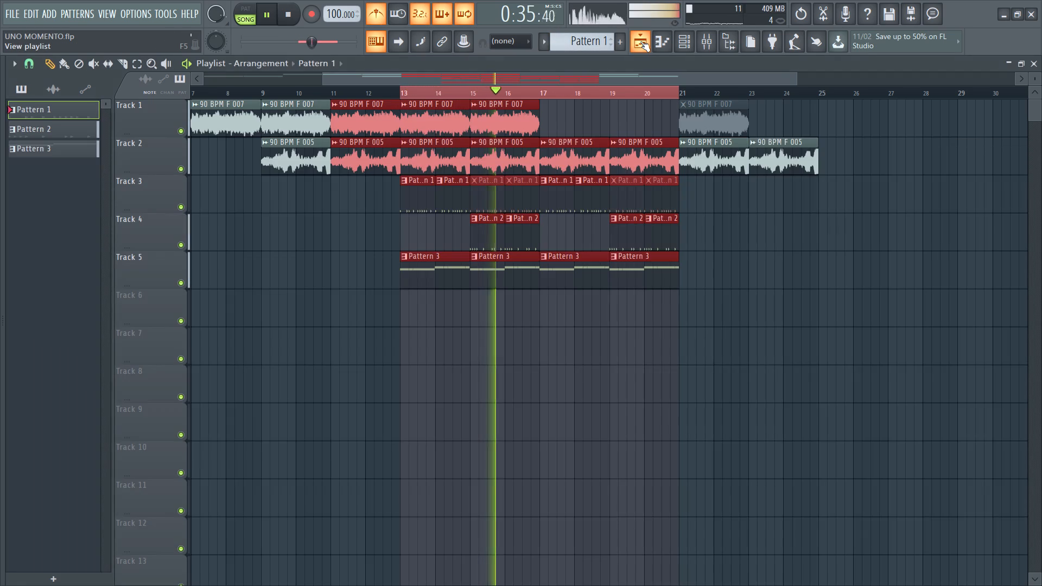
click(526, 235)
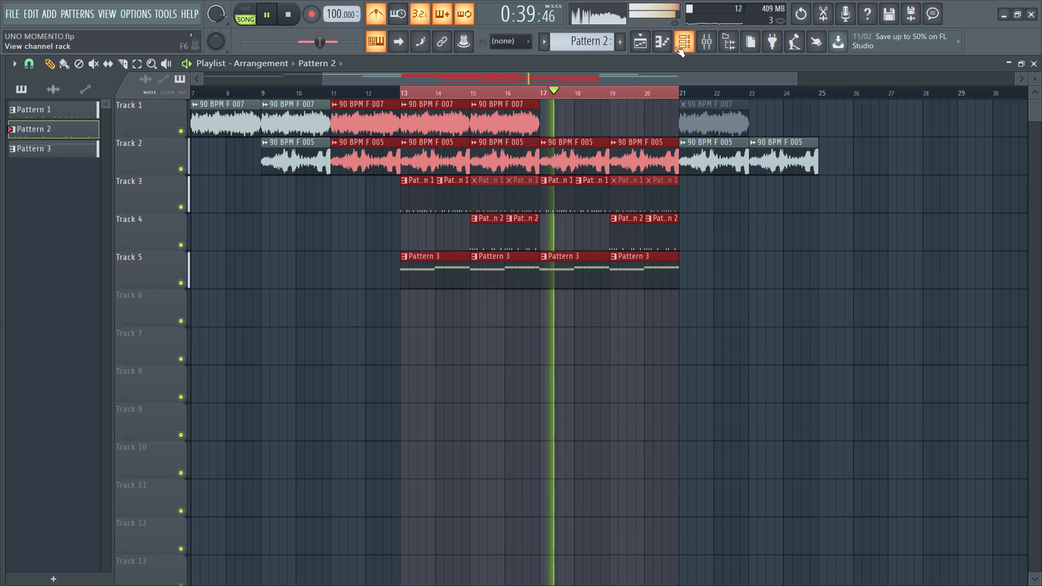
click(677, 40)
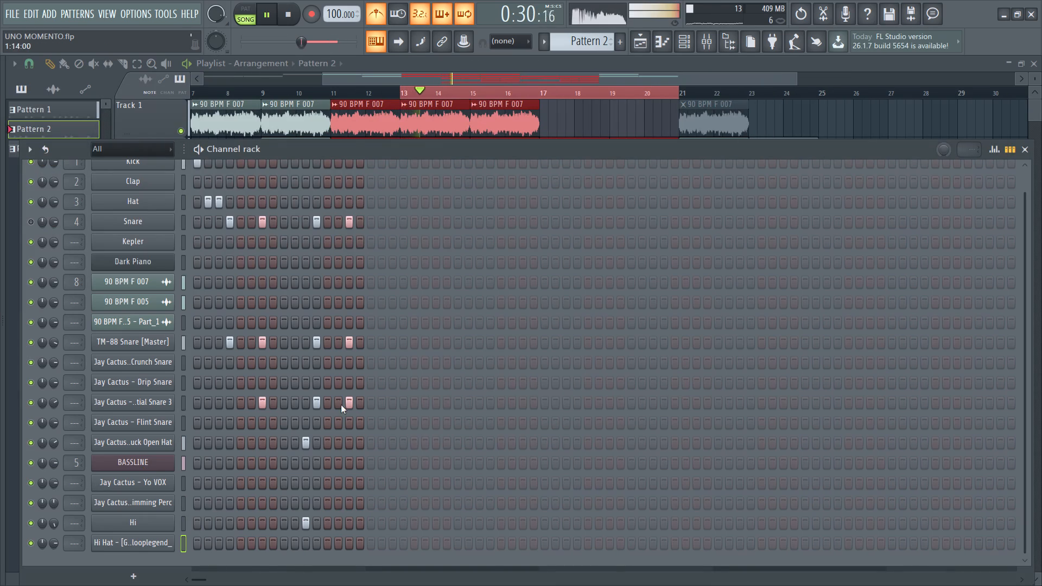
click(543, 41)
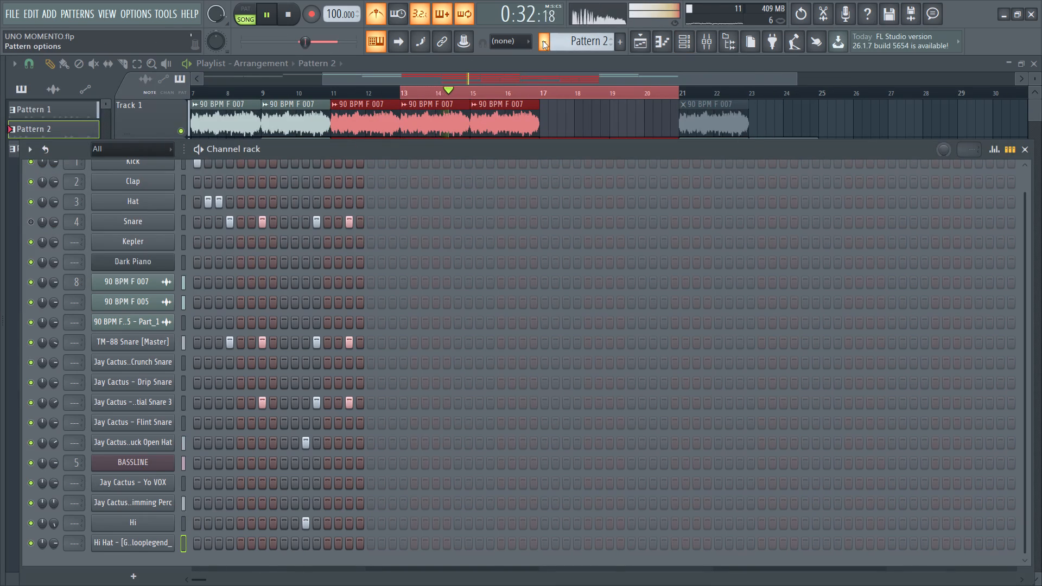
click(571, 59)
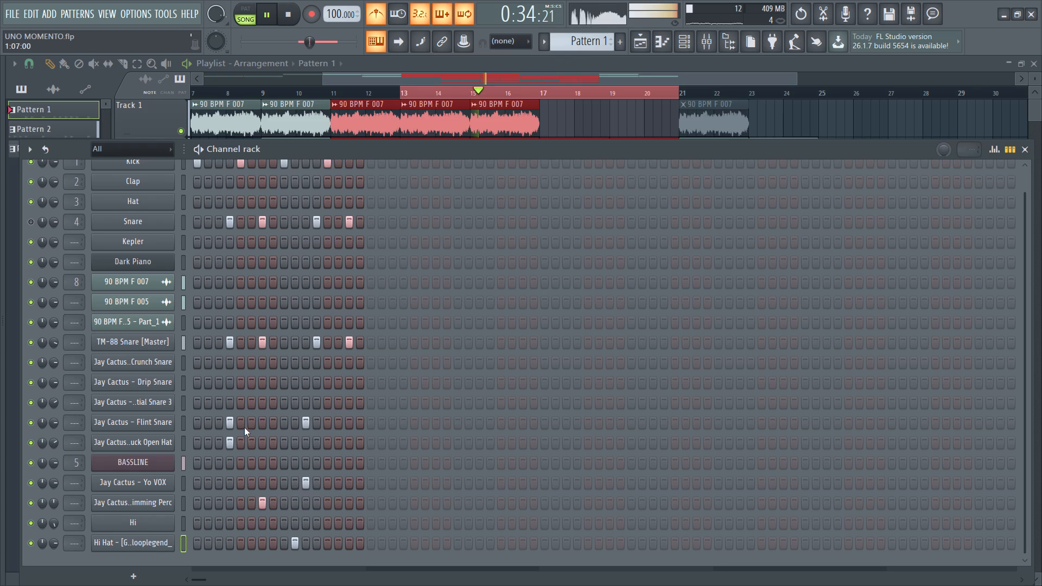
In the [Go To 2] hi-hat's piano roll, add a C5 note from step 15 to the end of bar 1.
click(655, 43)
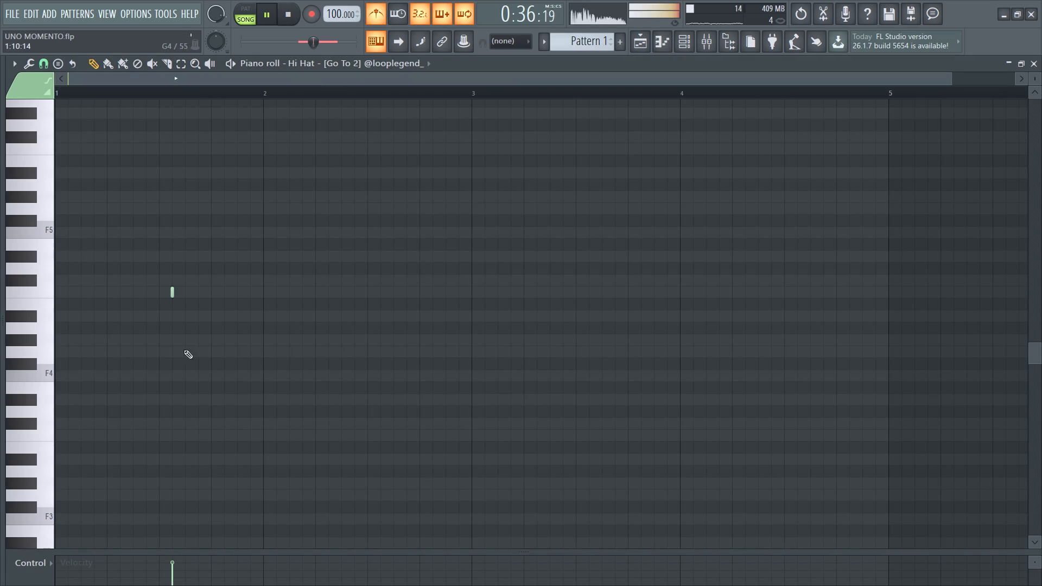
click(238, 292)
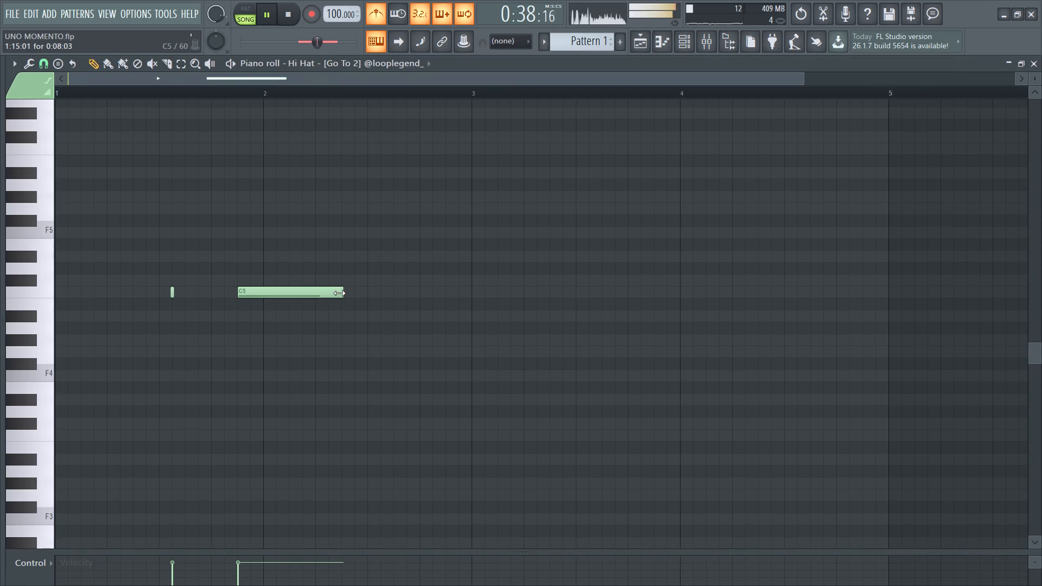
drag(341, 291, 260, 329)
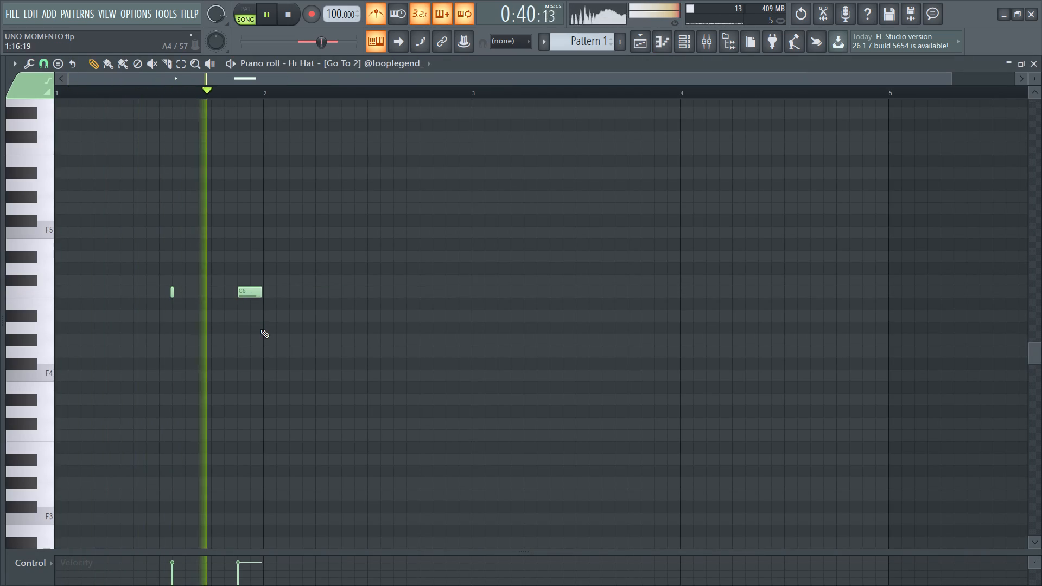
ctrl+scroll(249, 297, up, 3)
ctrl+click(249, 294)
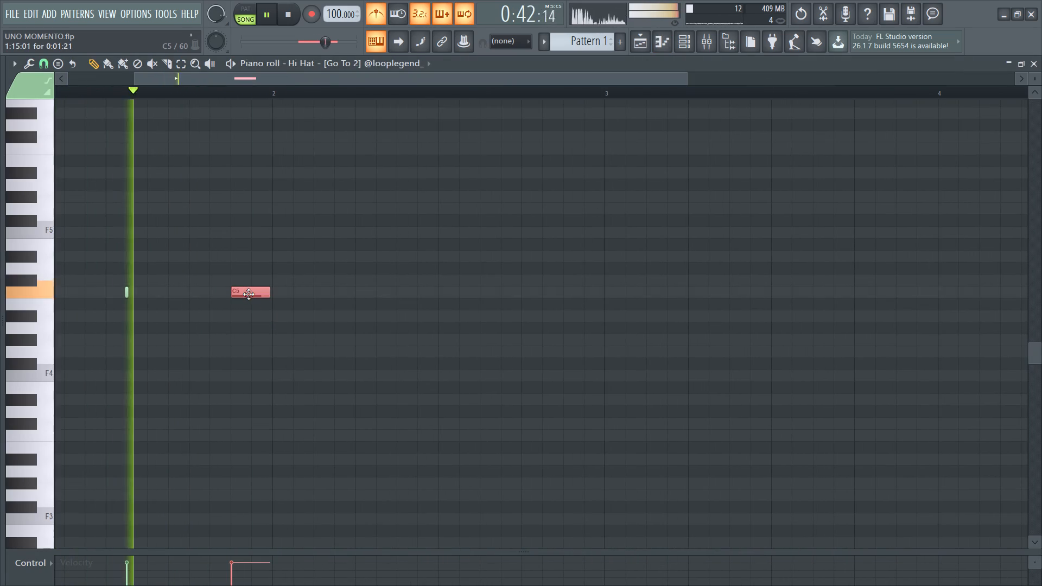
ctrl+click(257, 309)
click(268, 292)
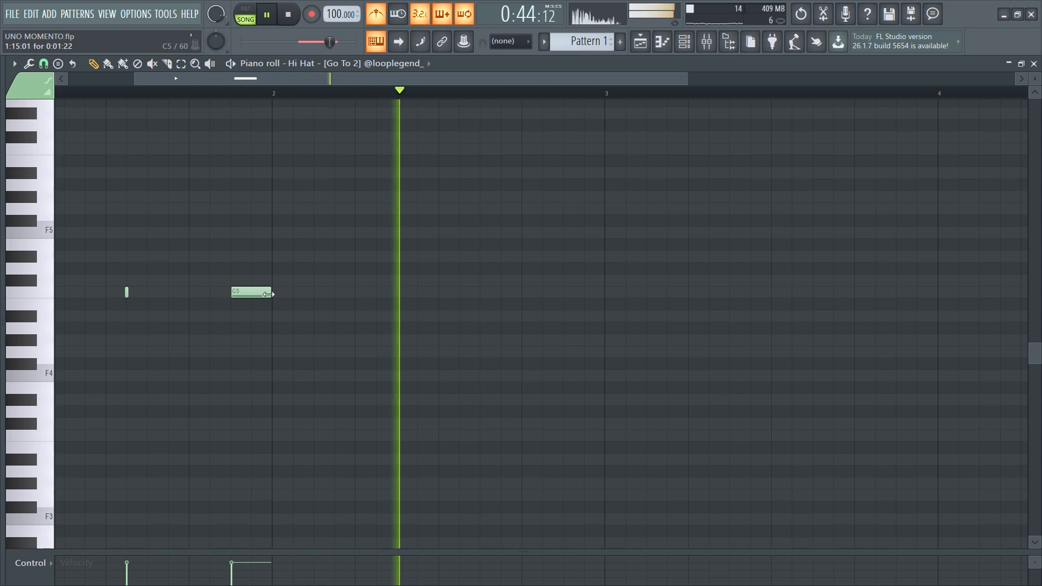
Chop the long C5 hi-hat note into four short repeated notes with the arpeggiator, using the Flip pattern and Chord sync.
ctrl+click(255, 296)
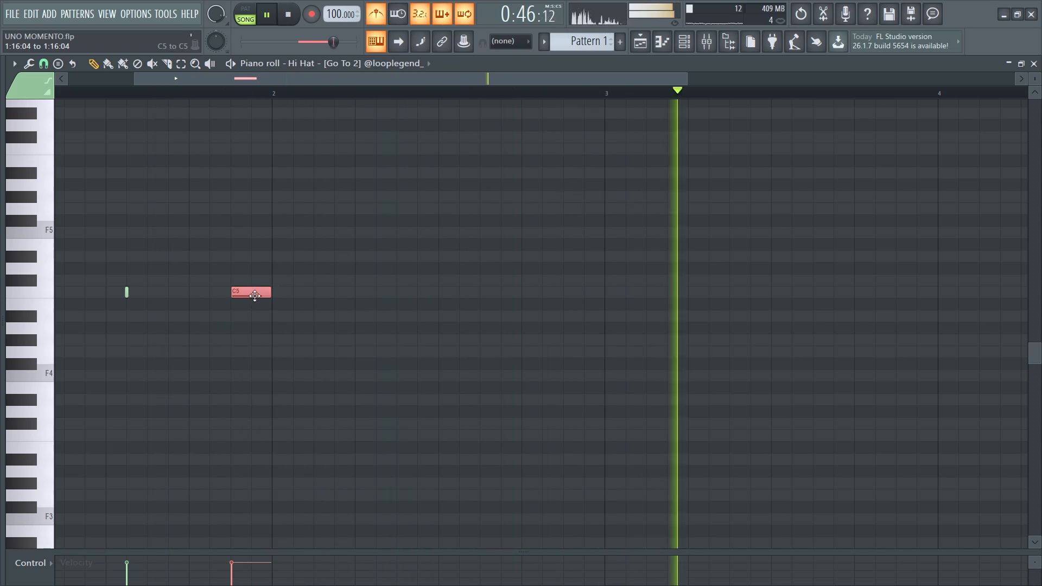
key(alt+a)
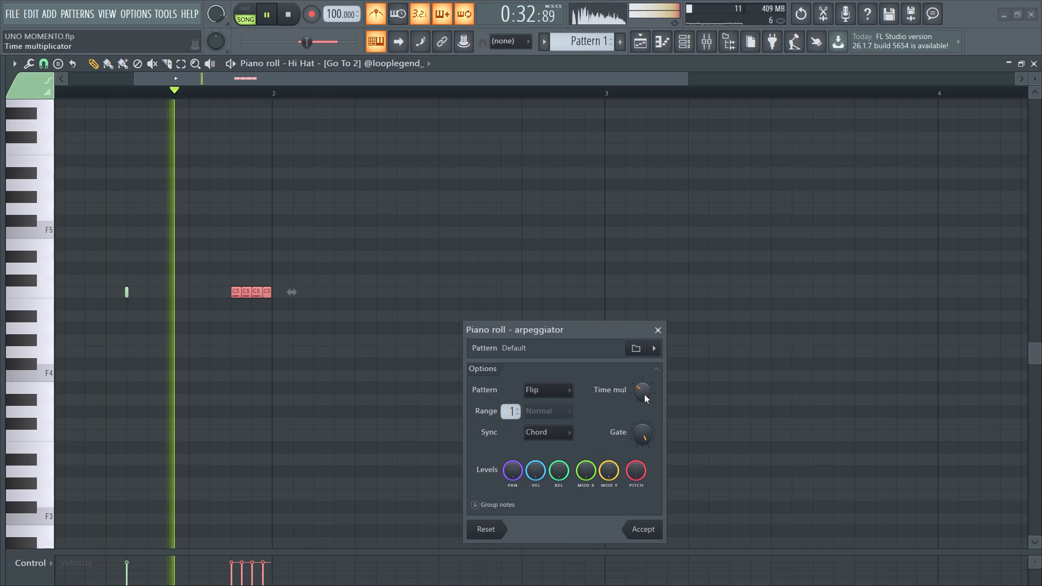
click(637, 528)
Audition the four-note hi-hat roll and move it one step earlier so it starts around step 14.
key(space)
key(space)
key(space)
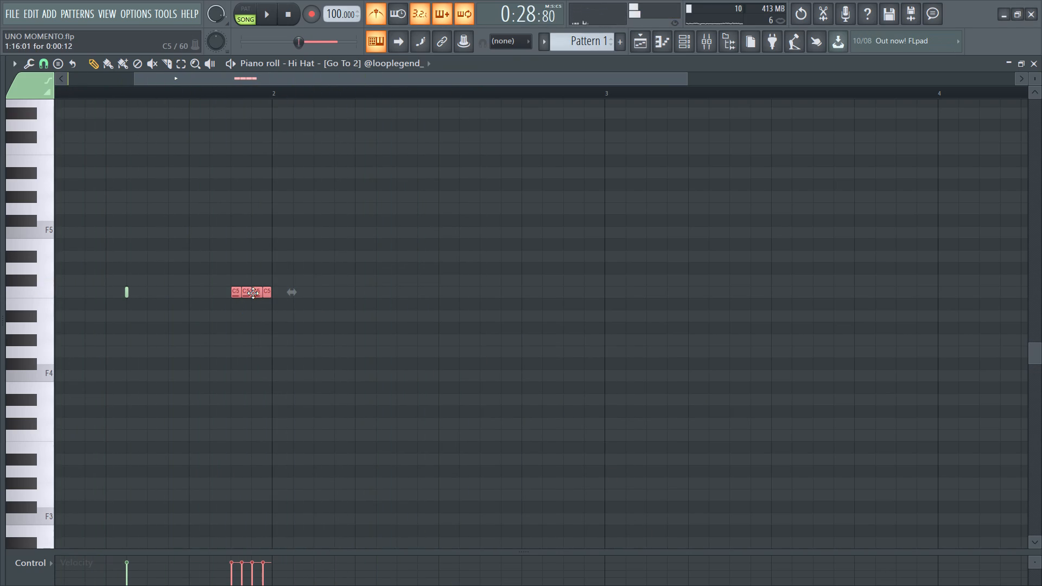
drag(257, 292, 234, 297)
key(space)
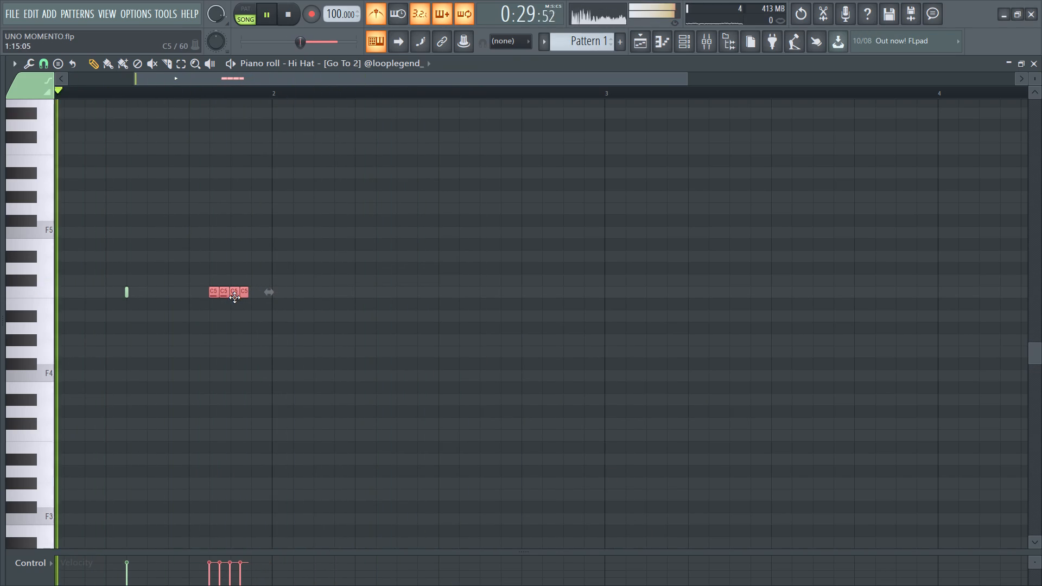
drag(234, 297, 236, 297)
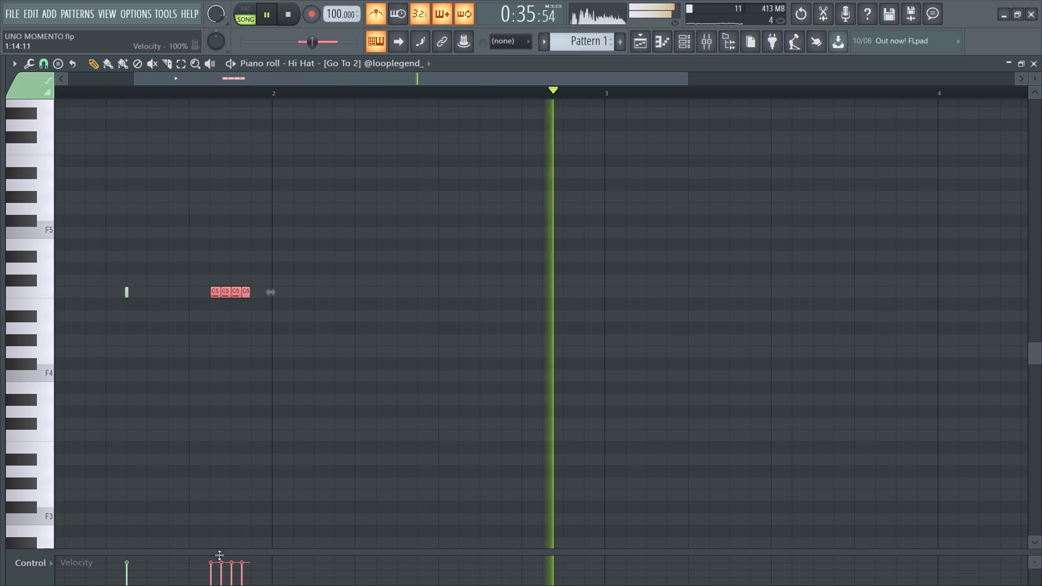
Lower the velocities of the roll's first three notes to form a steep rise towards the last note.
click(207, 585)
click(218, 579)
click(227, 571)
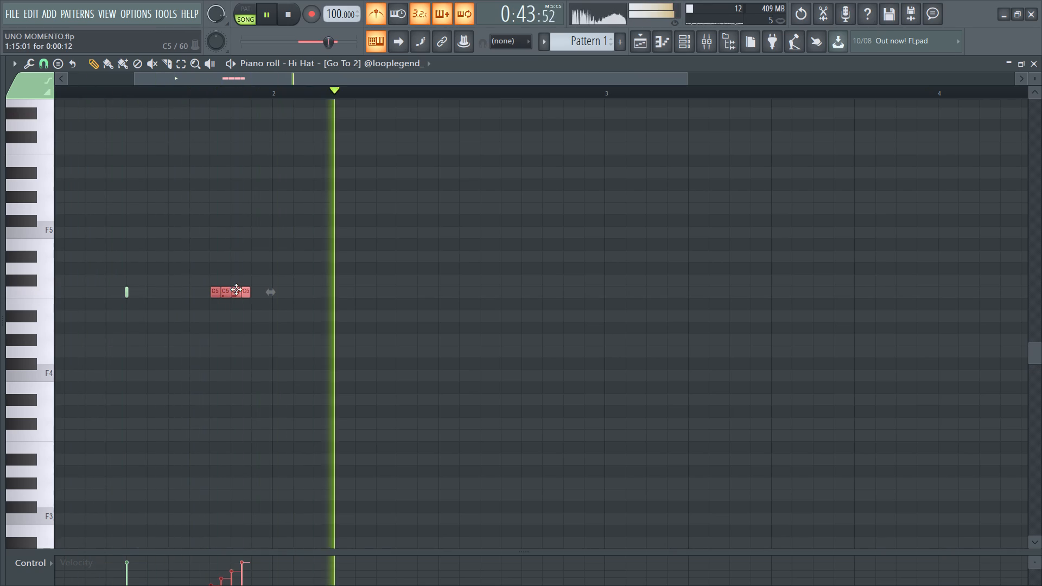
Try the hi-hat roll one step later on step 15, and return it to start on step 14.
drag(236, 289, 257, 292)
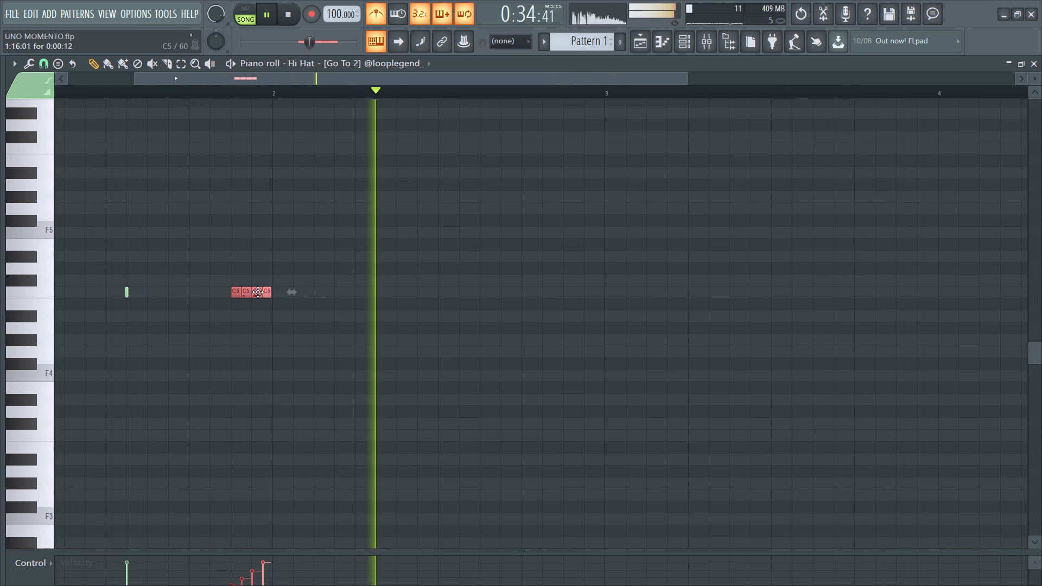
drag(258, 292, 237, 298)
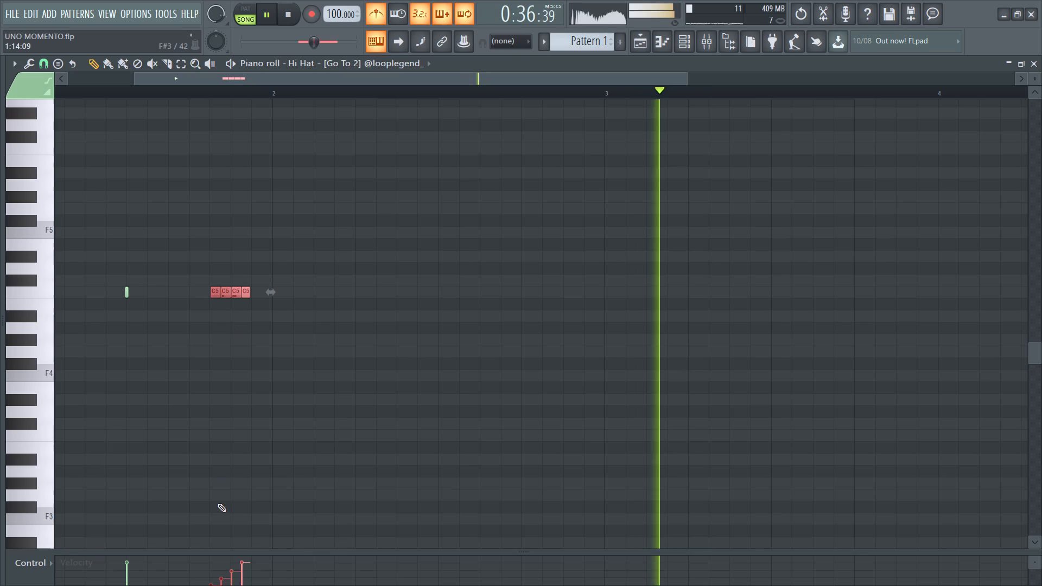
click(223, 294)
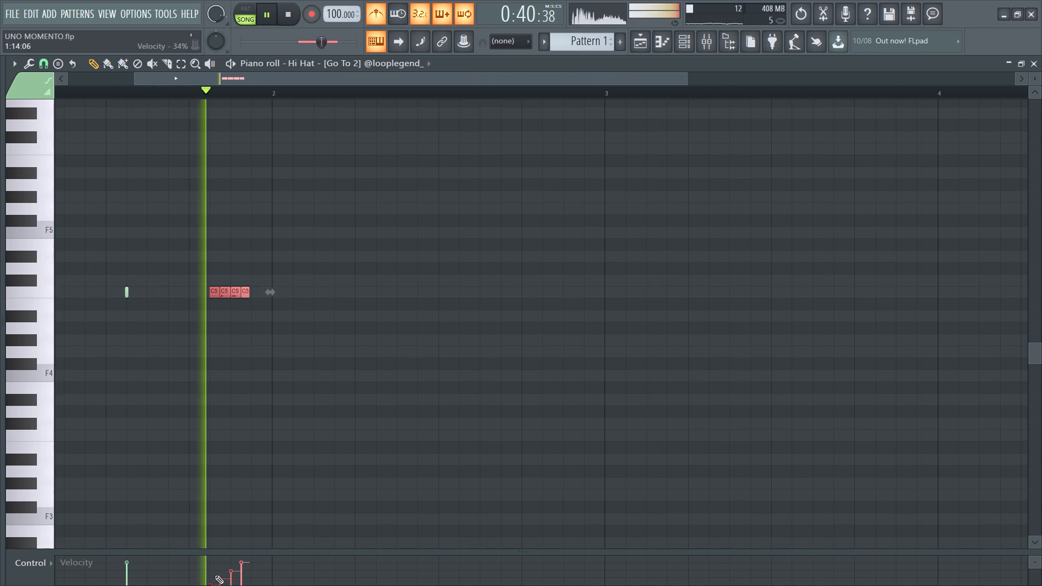
Redraw the roll's velocities as a gentler rising ramp from the first note to the last.
drag(208, 576, 240, 566)
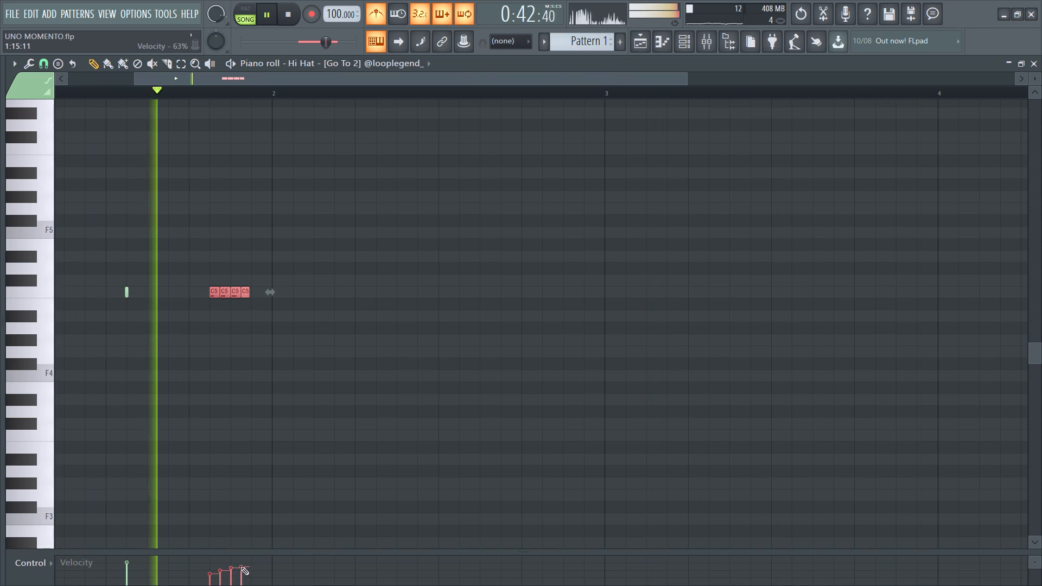
drag(240, 566, 243, 564)
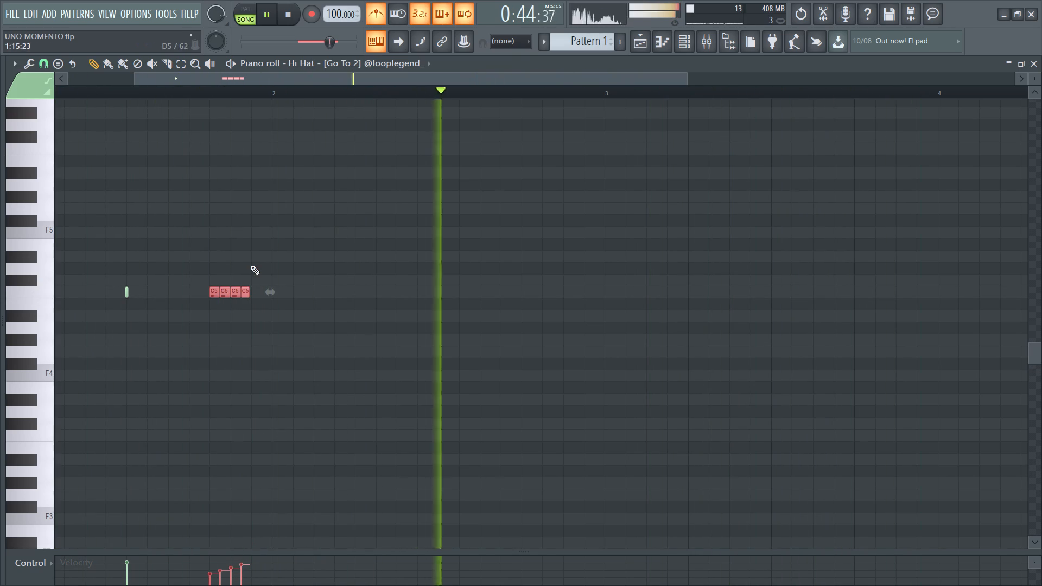
Switch the note control lane to Note pan and pan the roll's last three notes to about 44% left.
click(46, 561)
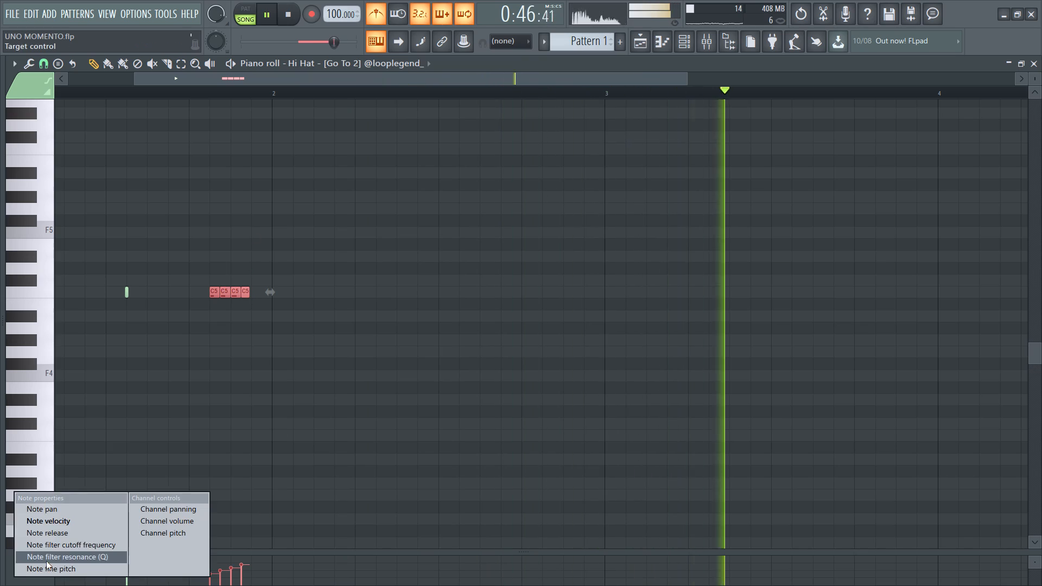
click(66, 512)
drag(213, 571, 227, 577)
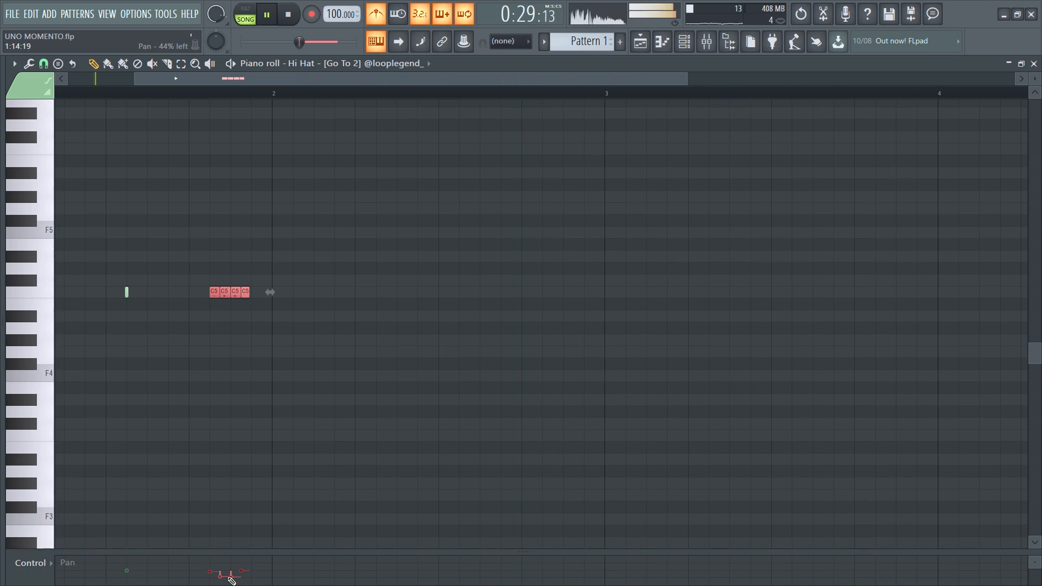
drag(227, 577, 240, 577)
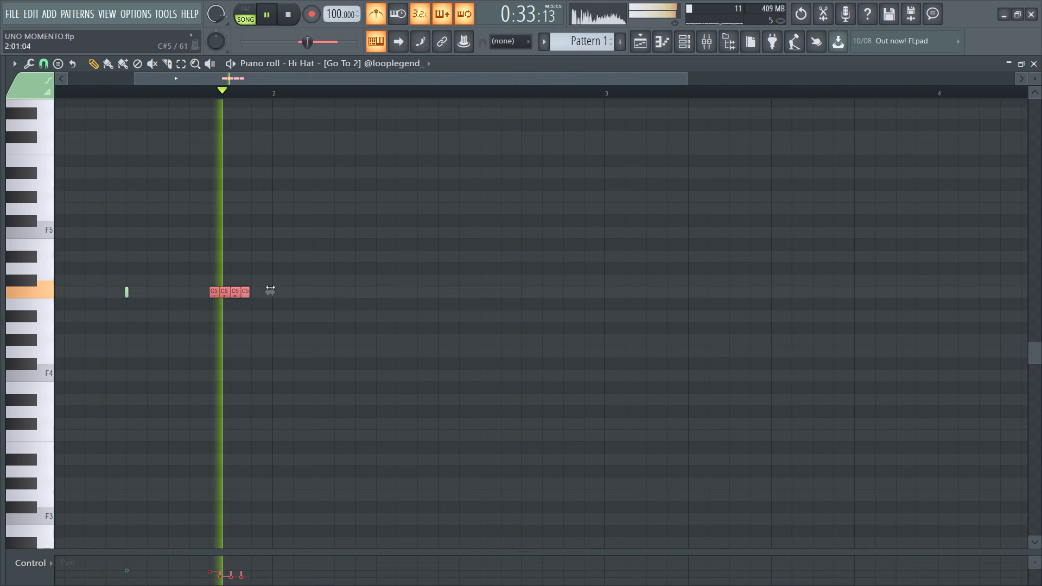
Delete the fourth note of the hi-hat roll and replay the loop from its start.
right_click(244, 293)
key(space)
key(space)
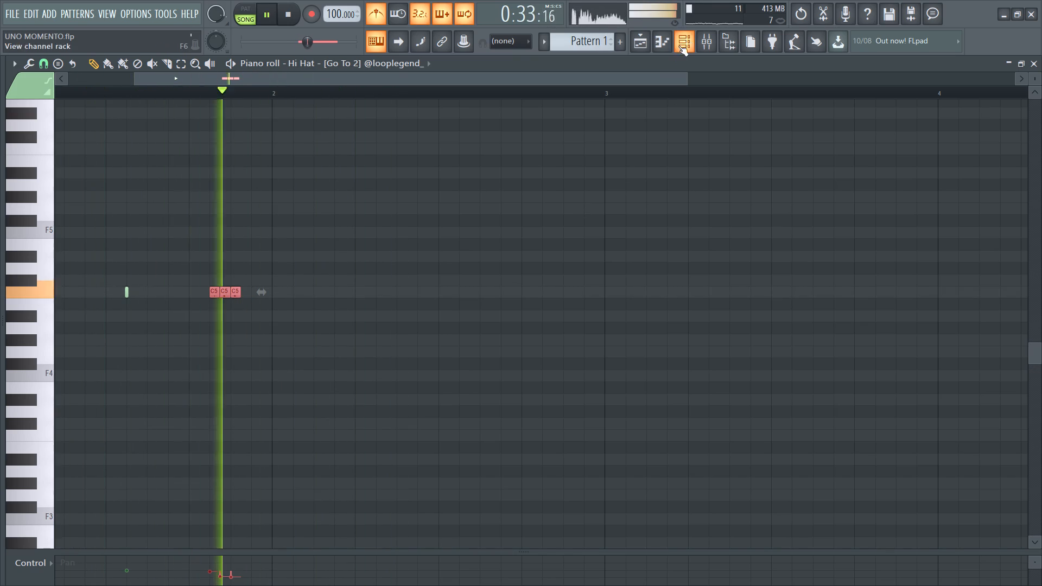
key(space)
key(space)
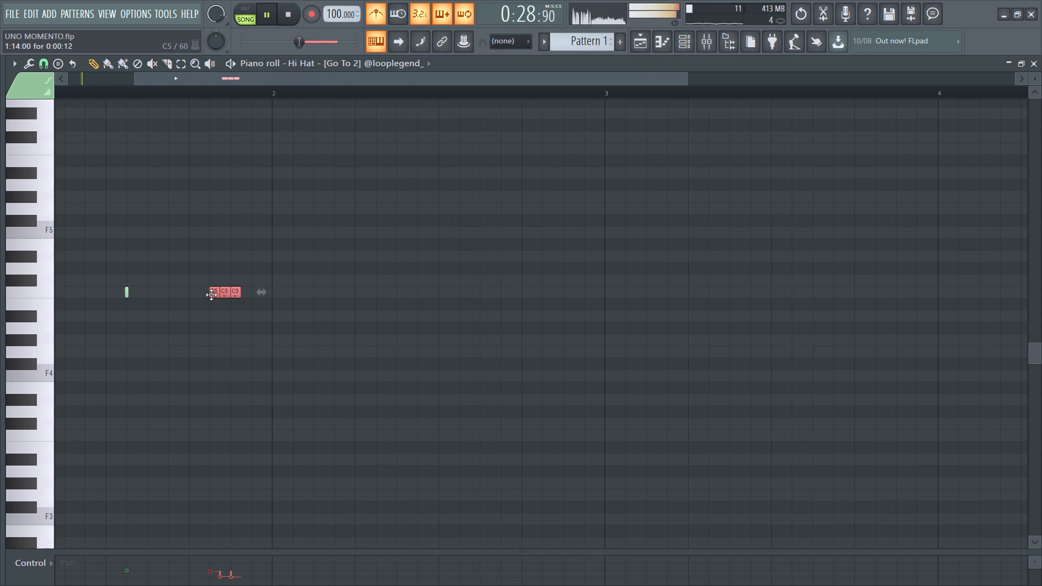
Delete the three remaining notes of the hi-hat roll, keeping the earlier single hit, and replay the loop from its start.
right_click(211, 295)
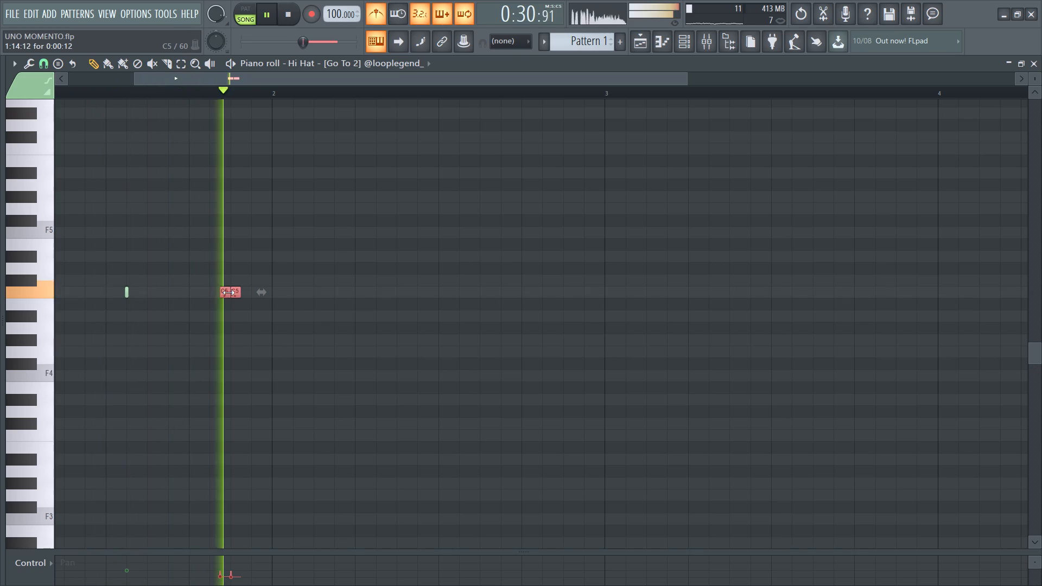
right_click(236, 295)
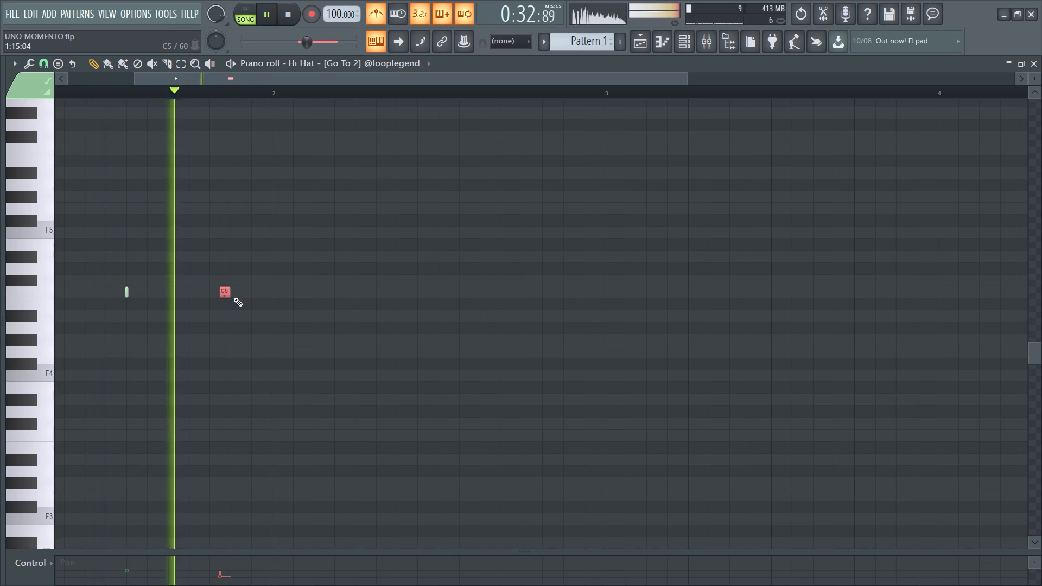
right_click(226, 296)
key(space)
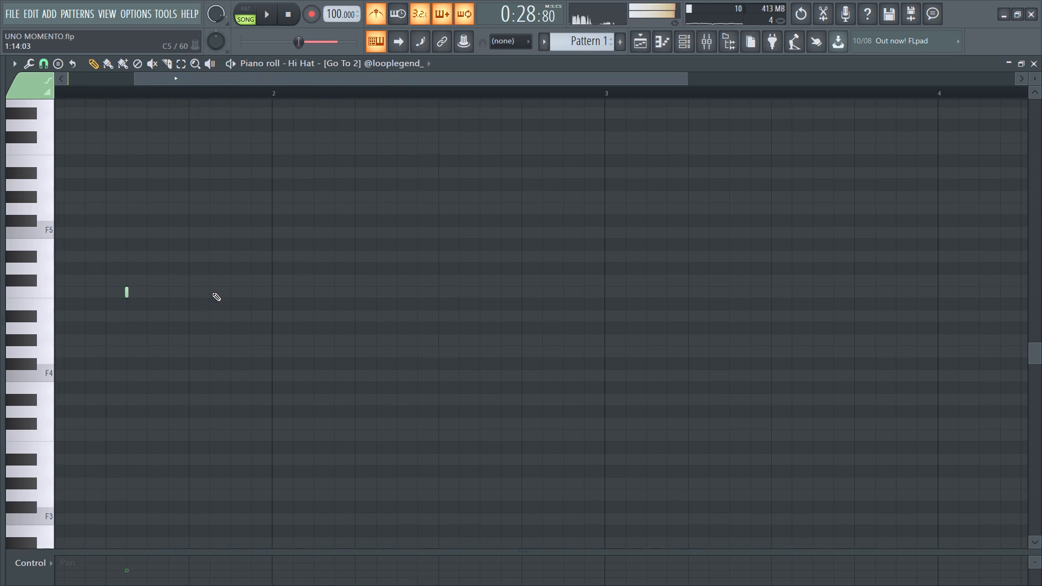
key(space)
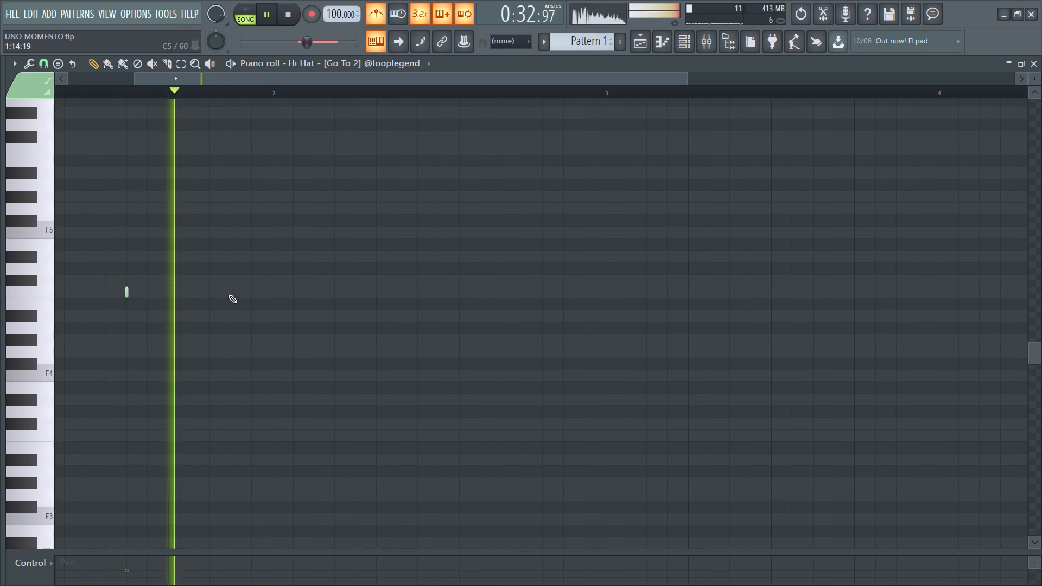
Return to the playlist arrangement and play the song from its very beginning.
click(685, 41)
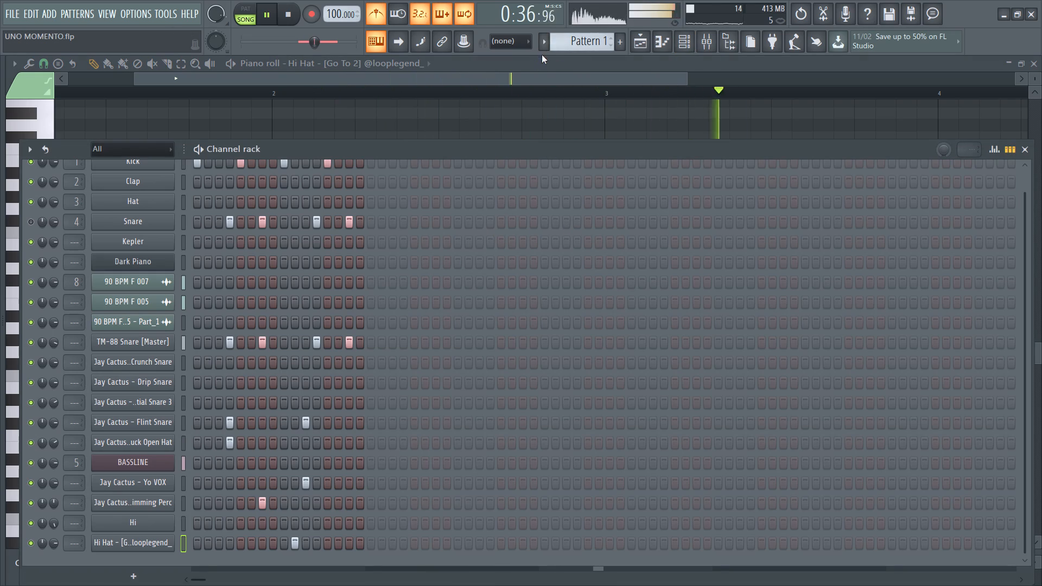
click(683, 43)
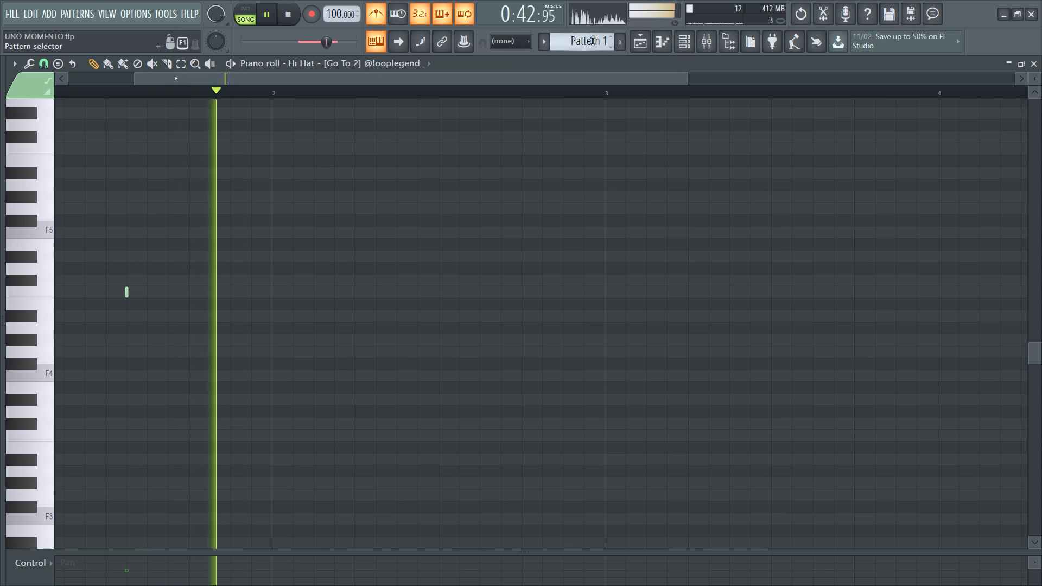
click(643, 35)
ctrl+click(496, 93)
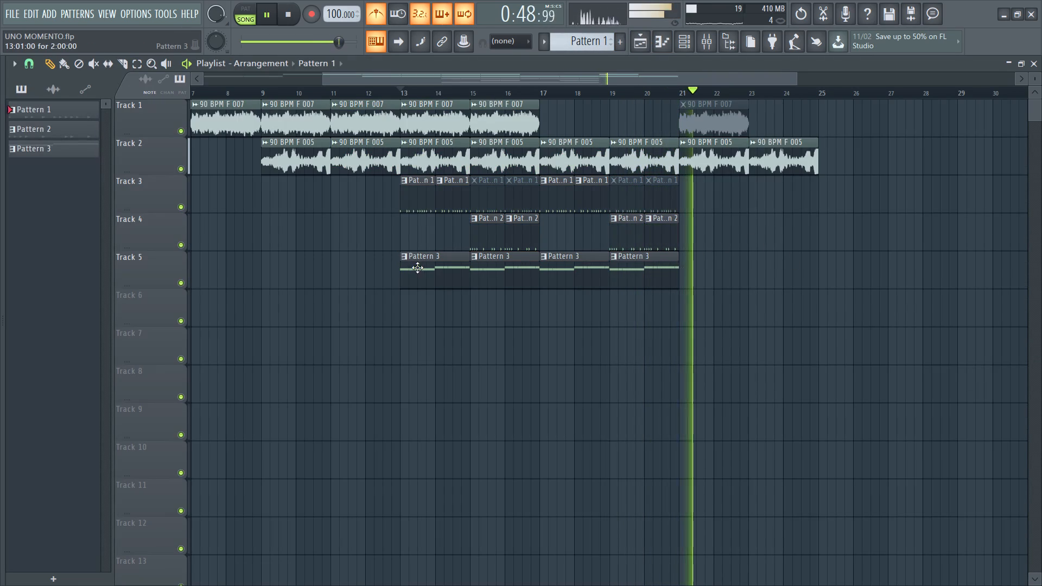
key(space)
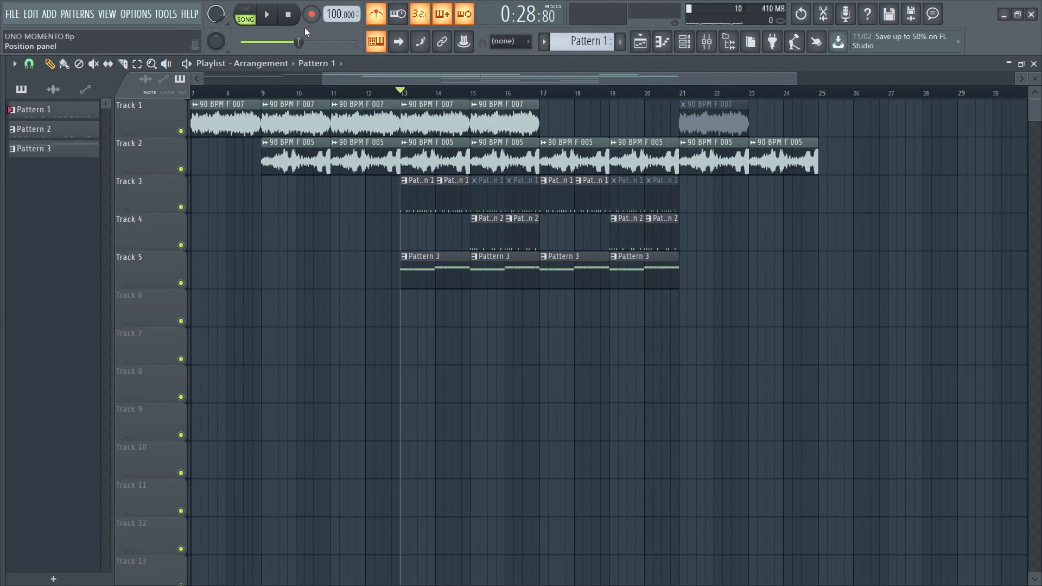
double_click(289, 16)
key(space)
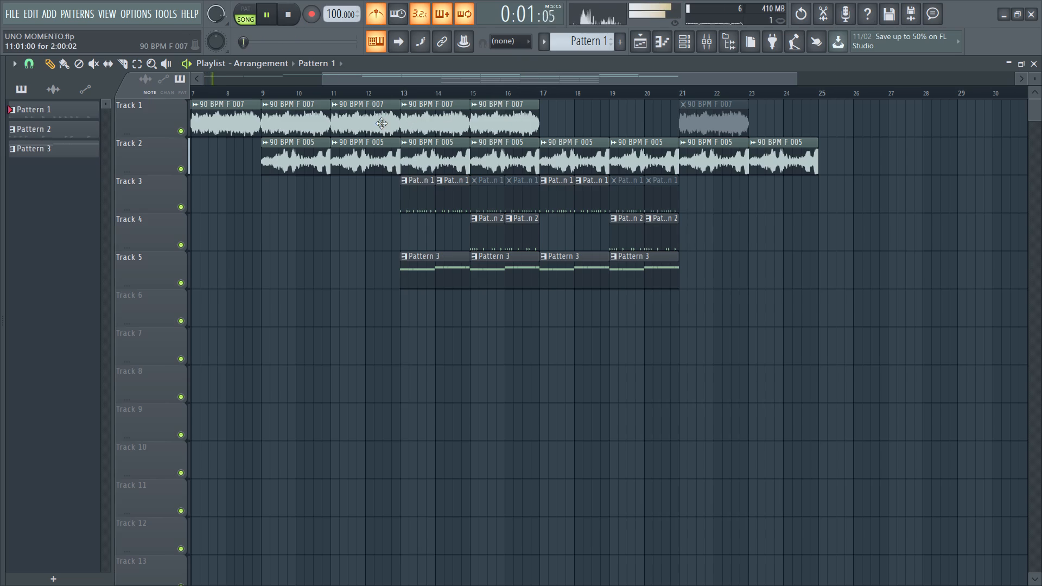
Route the 90 BPM F 005 sample to mixer track 6 and its Part_1 channel to mixer track 7.
double_click(381, 123)
double_click(454, 160)
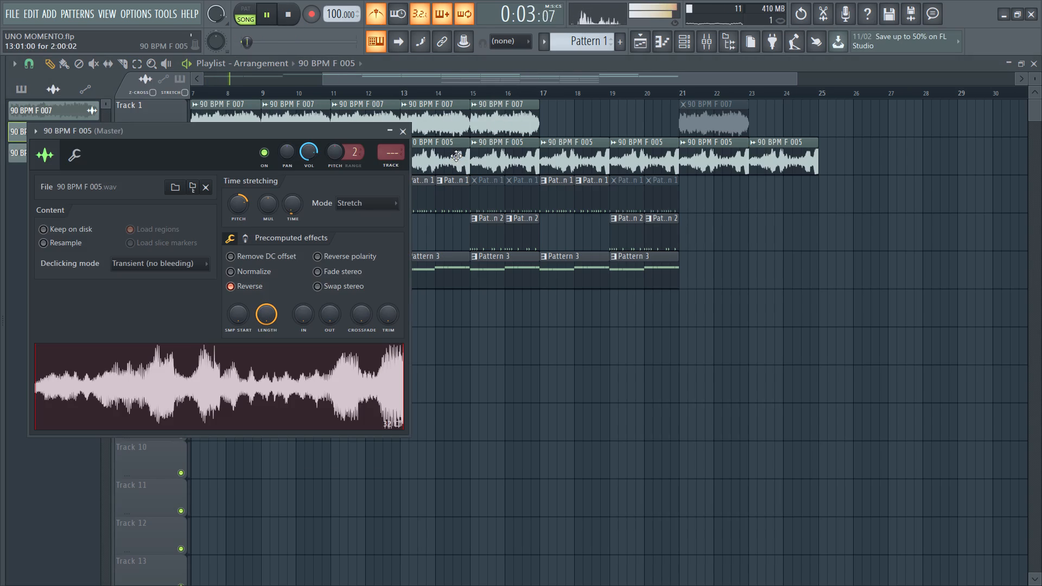
click(682, 40)
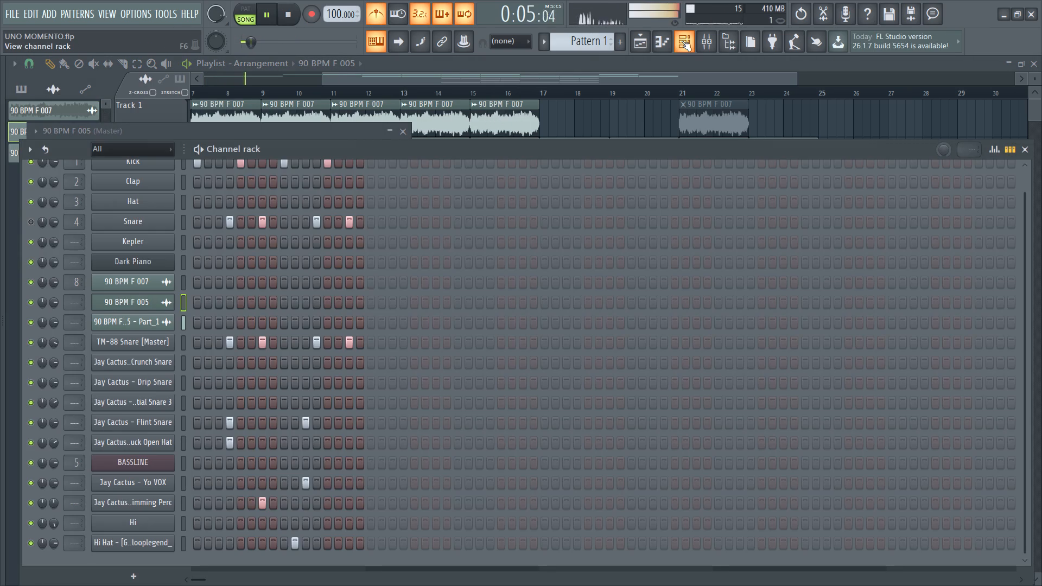
key(ctrl+l)
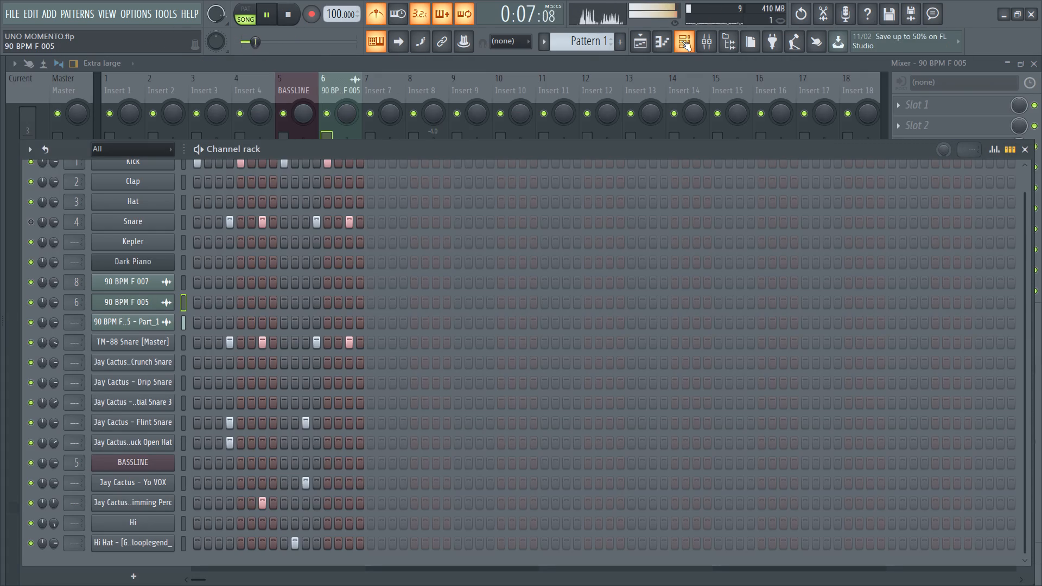
click(183, 328)
key(ctrl+l)
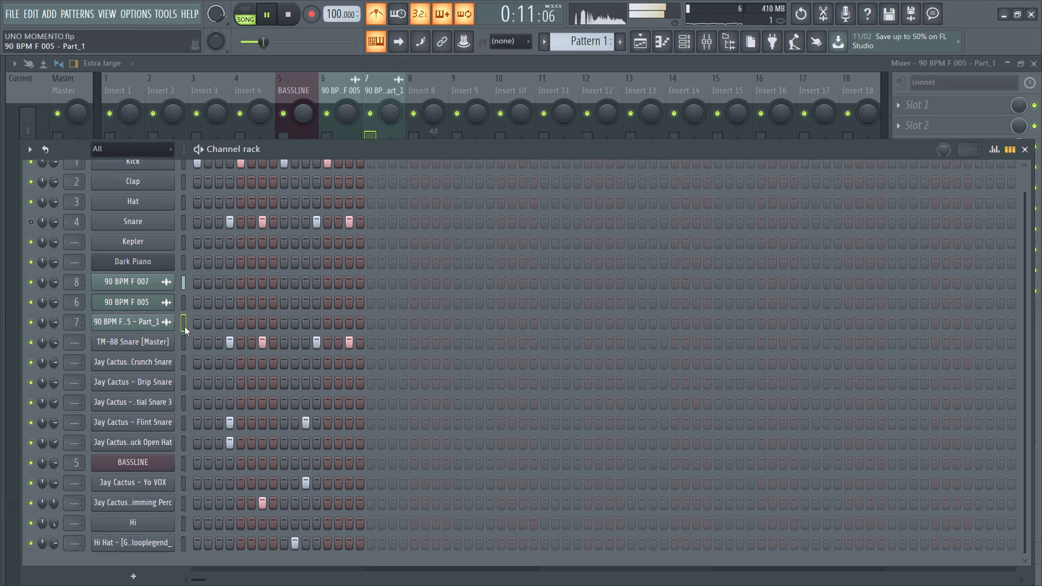